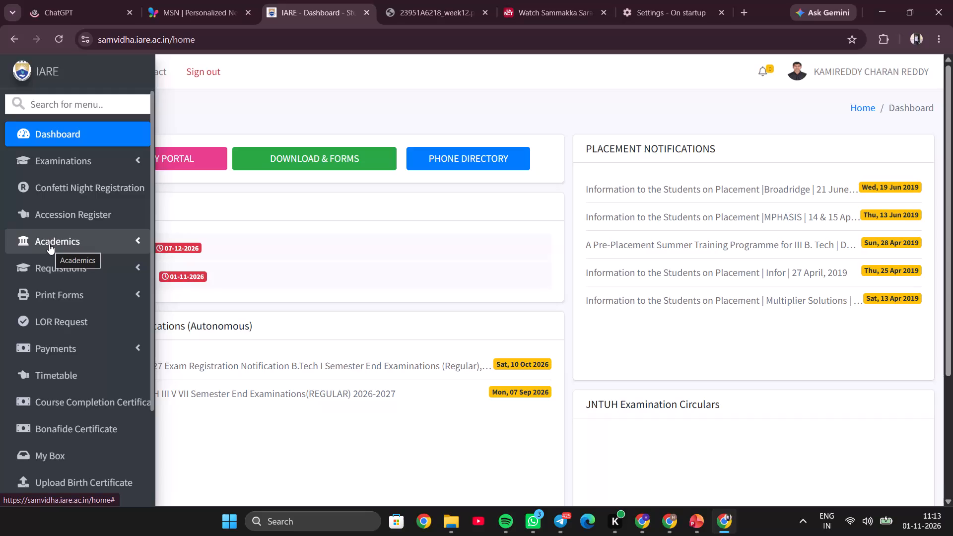
On the Lab Record uploads page, show the submitted list for ACCD25 - Cyber Crime Investigation & Digital Forensics Laboratory.
{"action": "scroll", "coordinate": [49, 244], "scroll_direction": "down", "scroll_amount": 4}
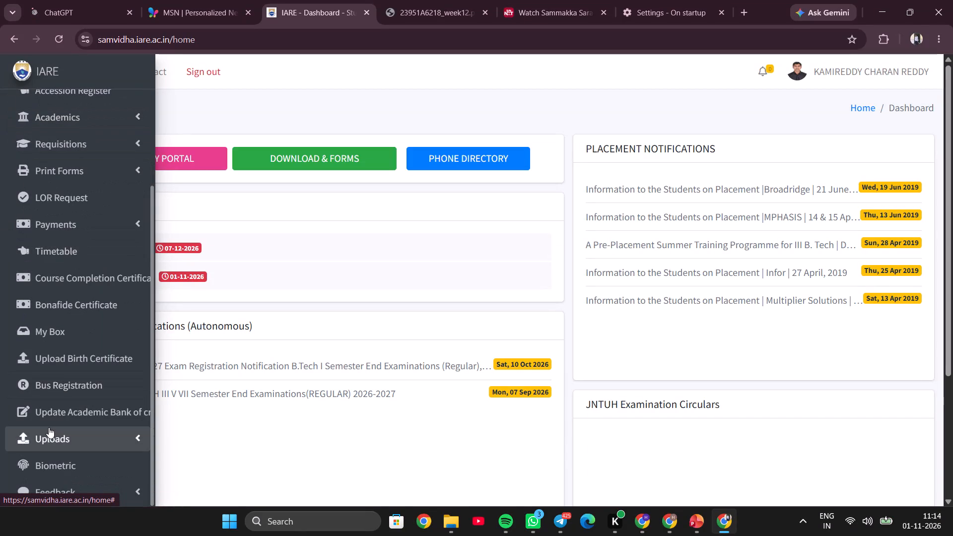
{"action": "left_click", "coordinate": [49, 427]}
{"action": "scroll", "coordinate": [49, 427], "scroll_direction": "down", "scroll_amount": 4}
{"action": "left_click", "coordinate": [65, 439]}
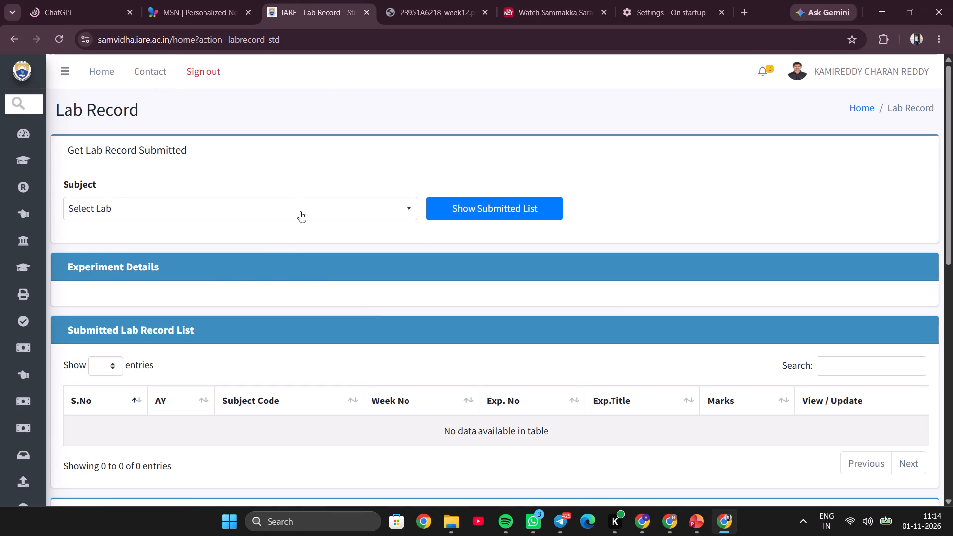
{"action": "left_click", "coordinate": [300, 211]}
{"action": "left_click", "coordinate": [233, 285]}
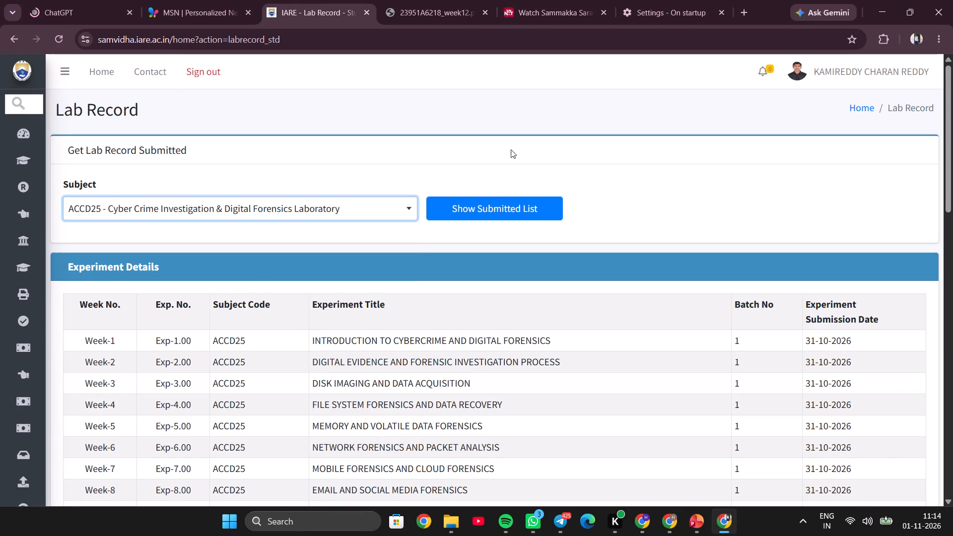
{"action": "left_click", "coordinate": [478, 203]}
{"action": "left_click", "coordinate": [478, 203]}
Review the ACCD25 experiment details and submission dates against the submitted lab record list.
{"action": "scroll", "coordinate": [376, 362], "scroll_direction": "down", "scroll_amount": 2}
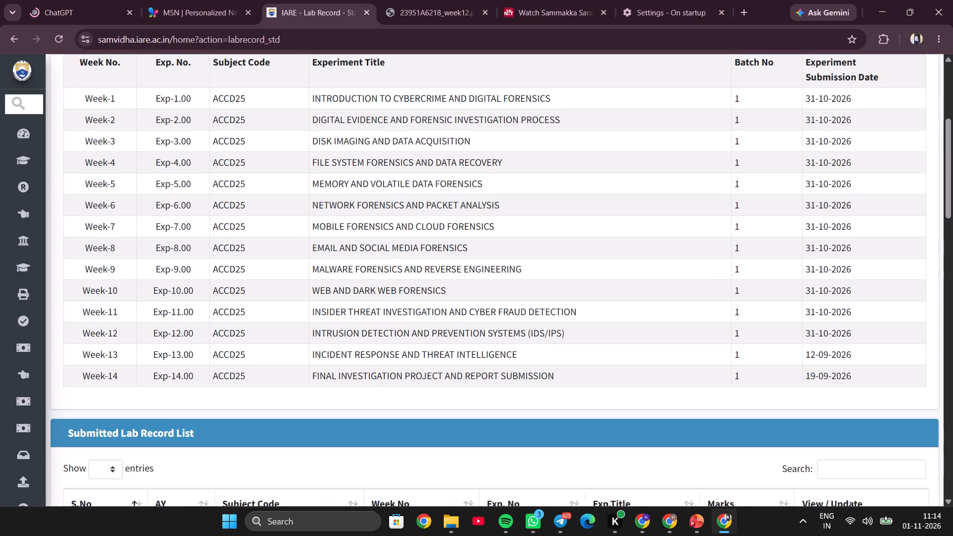
{"action": "scroll", "coordinate": [376, 362], "scroll_direction": "down", "scroll_amount": 3}
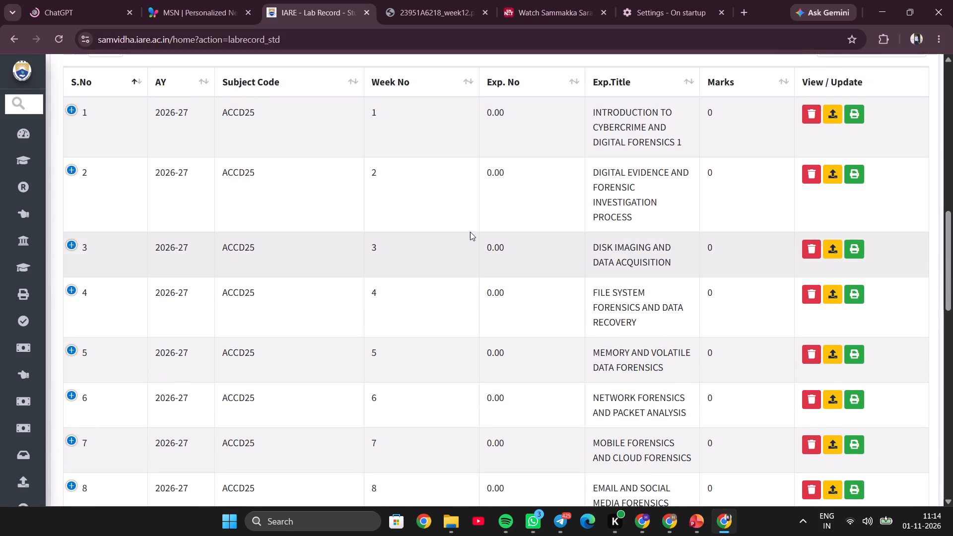
{"action": "scroll", "coordinate": [470, 232], "scroll_direction": "down", "scroll_amount": 1}
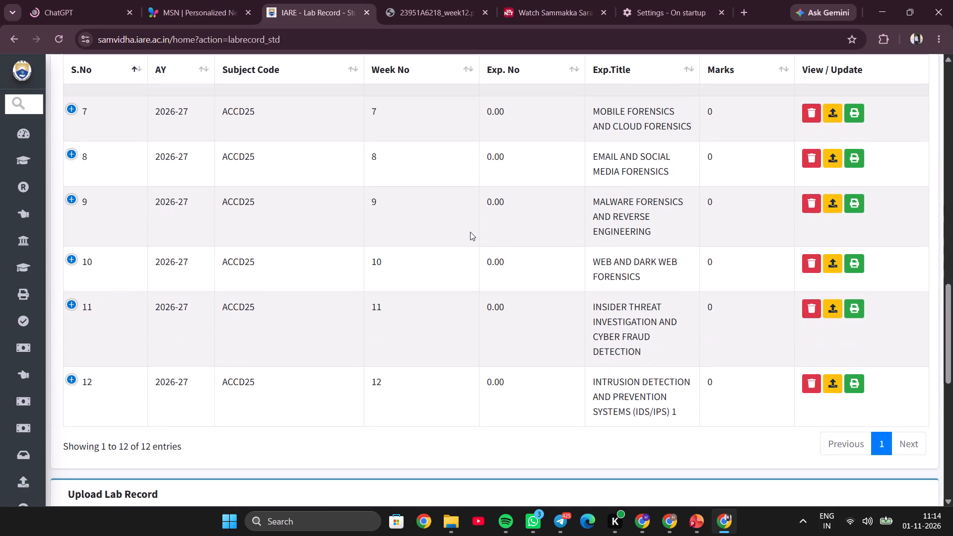
{"action": "scroll", "coordinate": [470, 232], "scroll_direction": "down", "scroll_amount": 2}
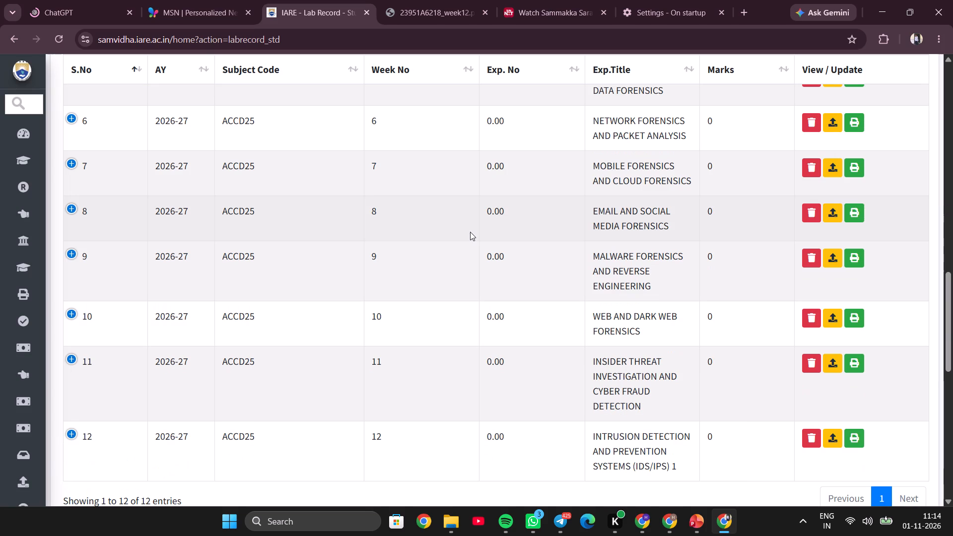
{"action": "scroll", "coordinate": [470, 232], "scroll_direction": "up", "scroll_amount": 2}
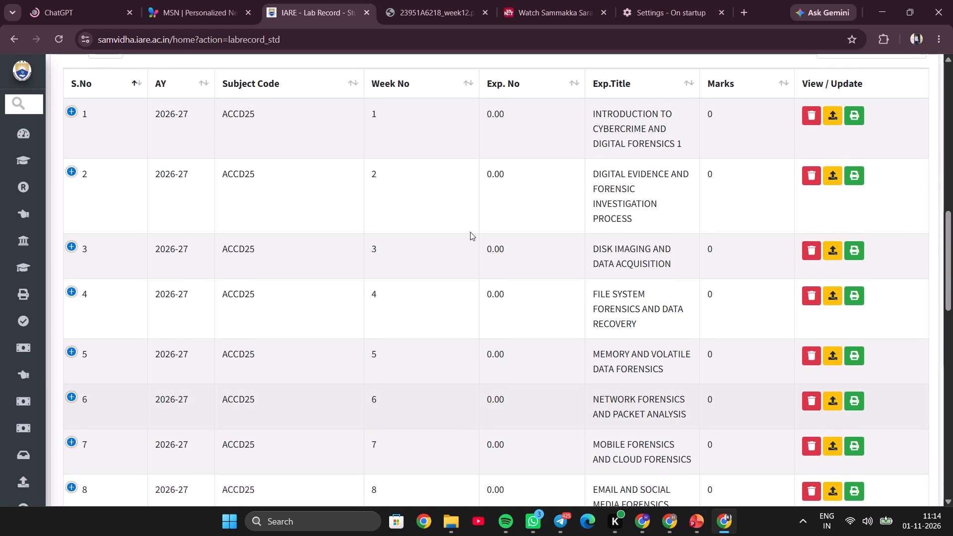
{"action": "scroll", "coordinate": [470, 232], "scroll_direction": "up", "scroll_amount": 1}
{"action": "scroll", "coordinate": [470, 232], "scroll_direction": "down", "scroll_amount": 2}
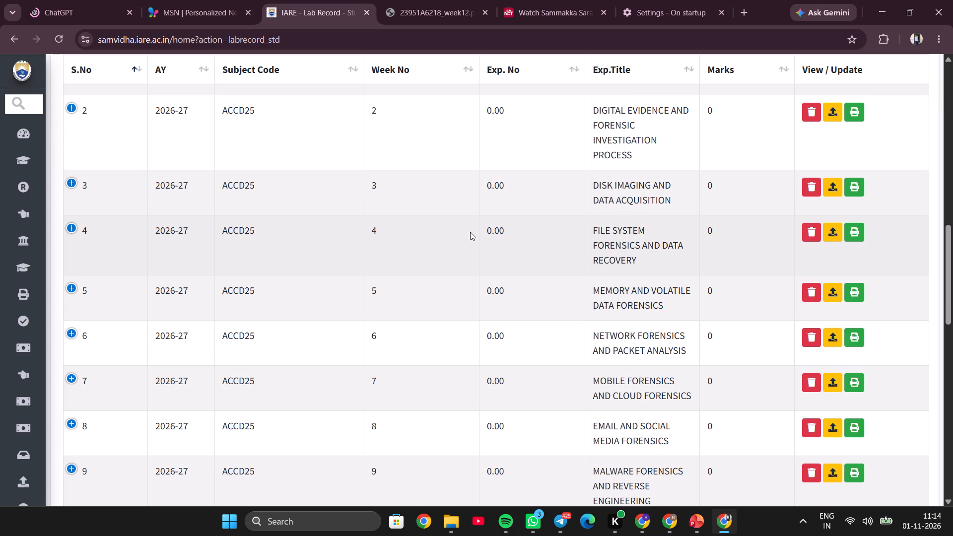
{"action": "scroll", "coordinate": [470, 232], "scroll_direction": "up", "scroll_amount": 1}
{"action": "scroll", "coordinate": [470, 232], "scroll_direction": "down", "scroll_amount": 1}
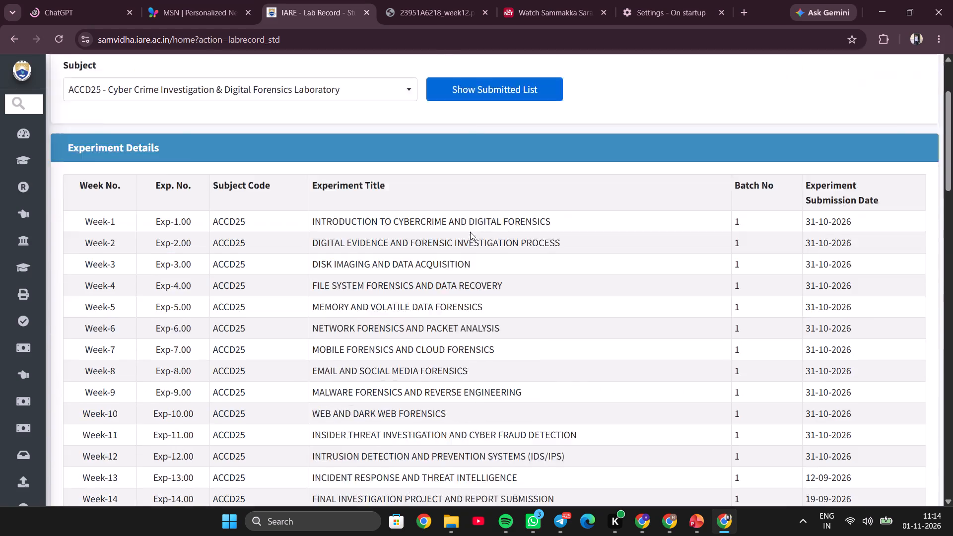
{"action": "scroll", "coordinate": [470, 232], "scroll_direction": "down", "scroll_amount": 4}
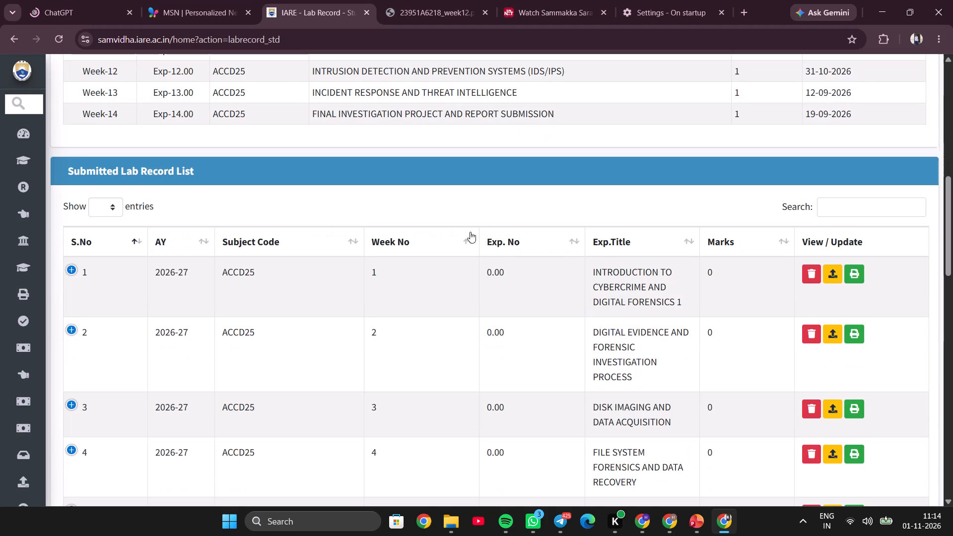
{"action": "scroll", "coordinate": [470, 232], "scroll_direction": "up", "scroll_amount": 3}
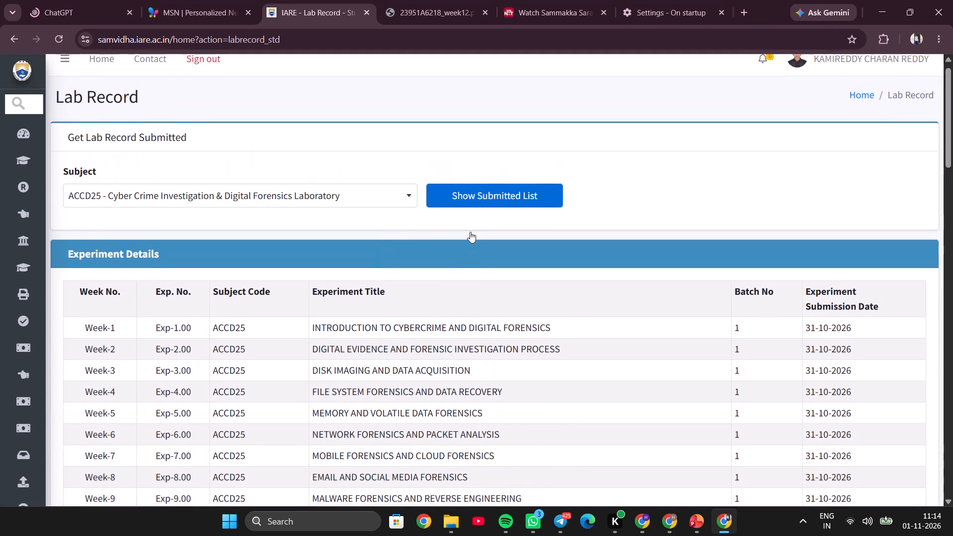
{"action": "scroll", "coordinate": [470, 232], "scroll_direction": "up", "scroll_amount": 3}
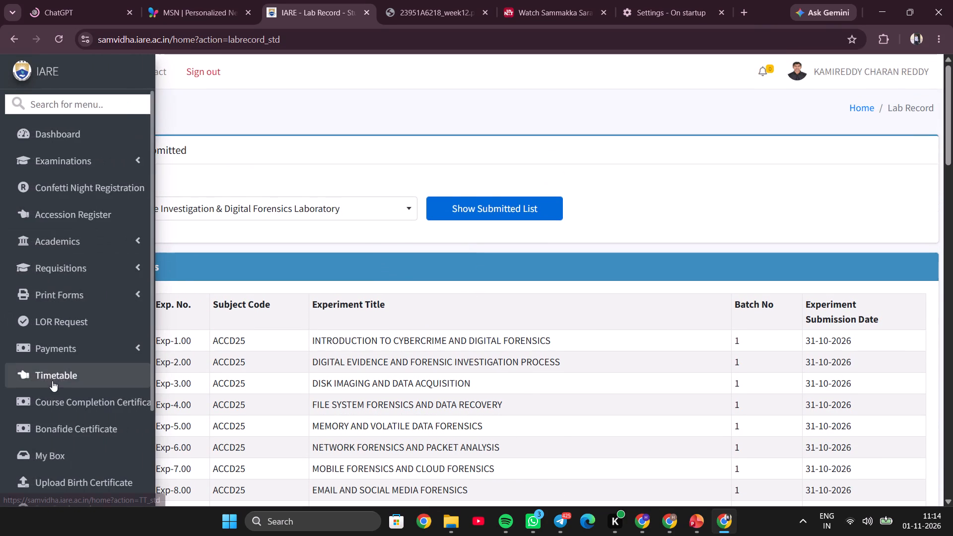
Open the AAT-II uploads page and get the assignment questions for ACCD19, then for ACCD20.
{"action": "scroll", "coordinate": [52, 381], "scroll_direction": "down", "scroll_amount": 2}
{"action": "left_click", "coordinate": [51, 437]}
{"action": "scroll", "coordinate": [51, 437], "scroll_direction": "down", "scroll_amount": 3}
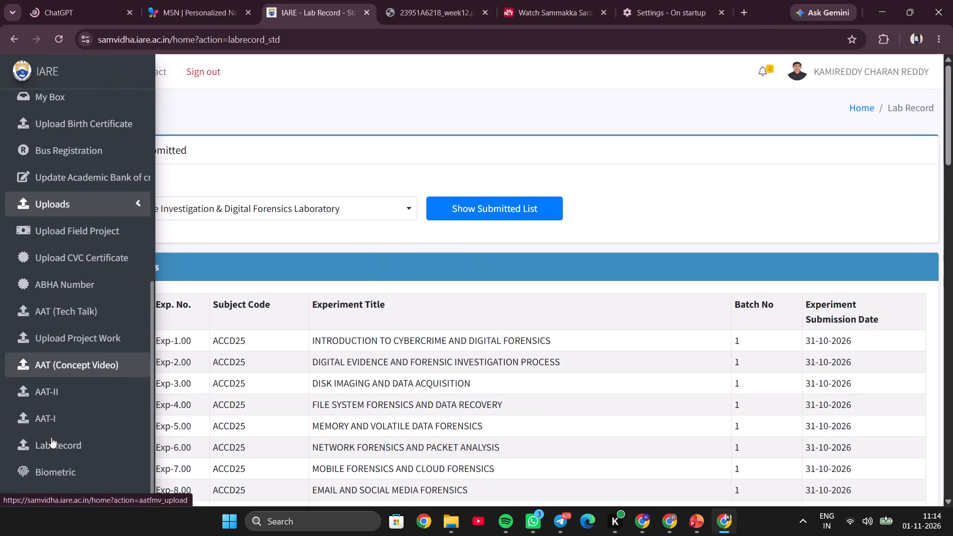
{"action": "left_click", "coordinate": [62, 392]}
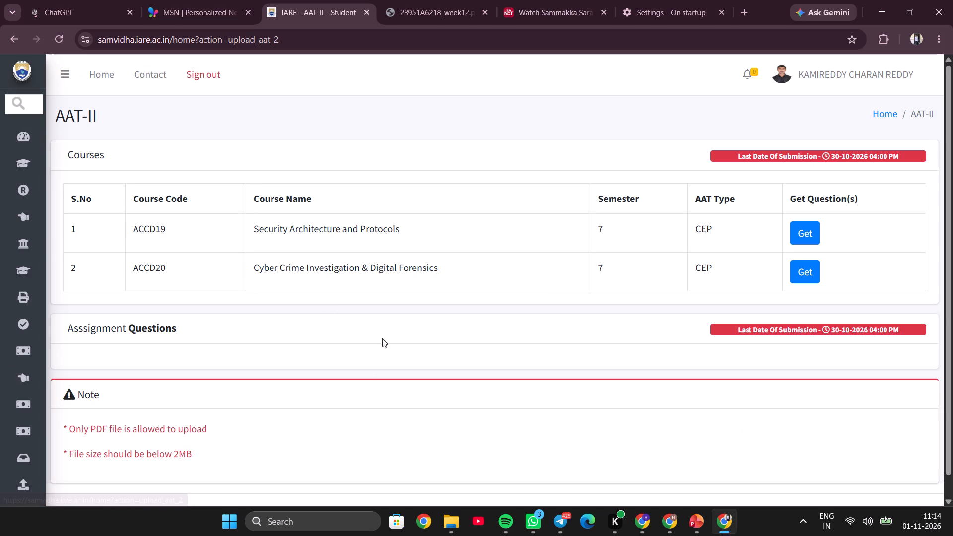
{"action": "left_click", "coordinate": [813, 237]}
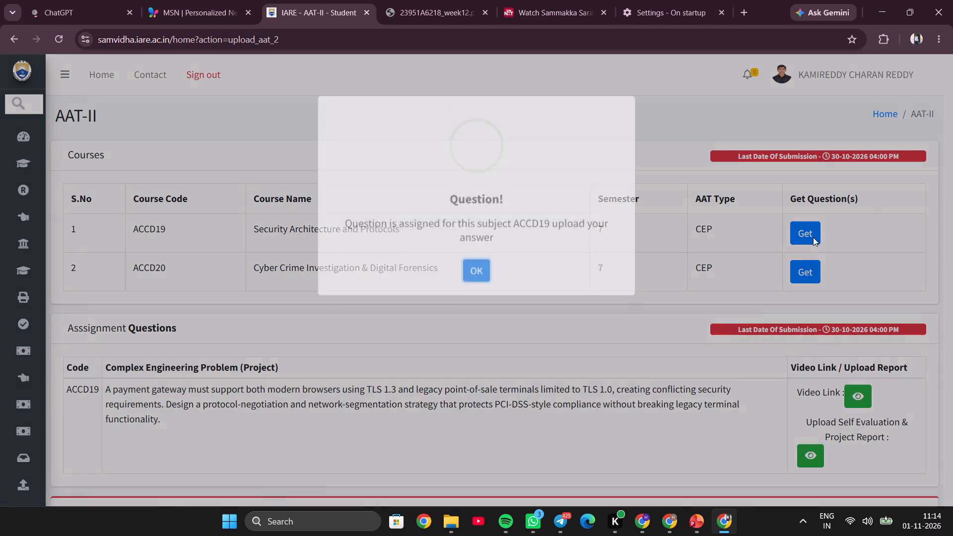
{"action": "left_click", "coordinate": [468, 355]}
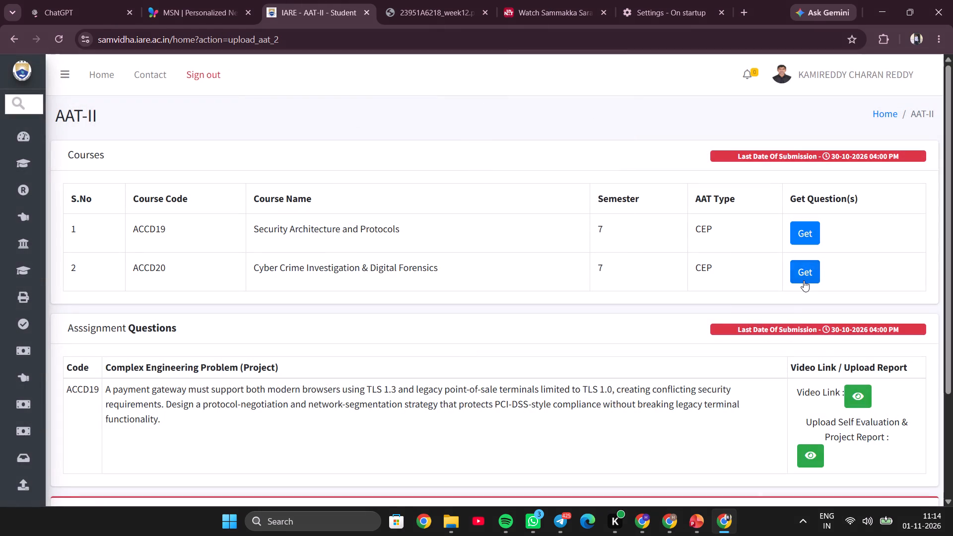
{"action": "left_click", "coordinate": [804, 280]}
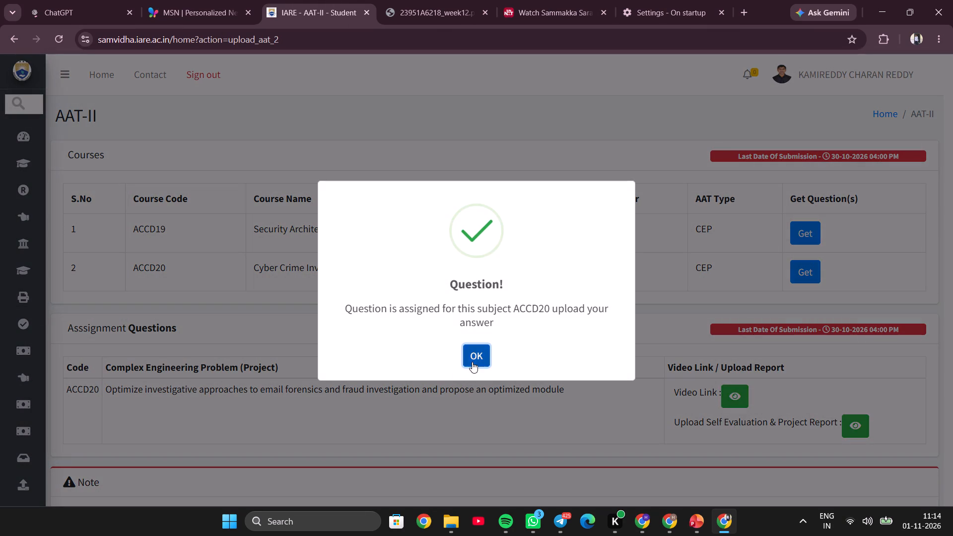
{"action": "left_click", "coordinate": [472, 362]}
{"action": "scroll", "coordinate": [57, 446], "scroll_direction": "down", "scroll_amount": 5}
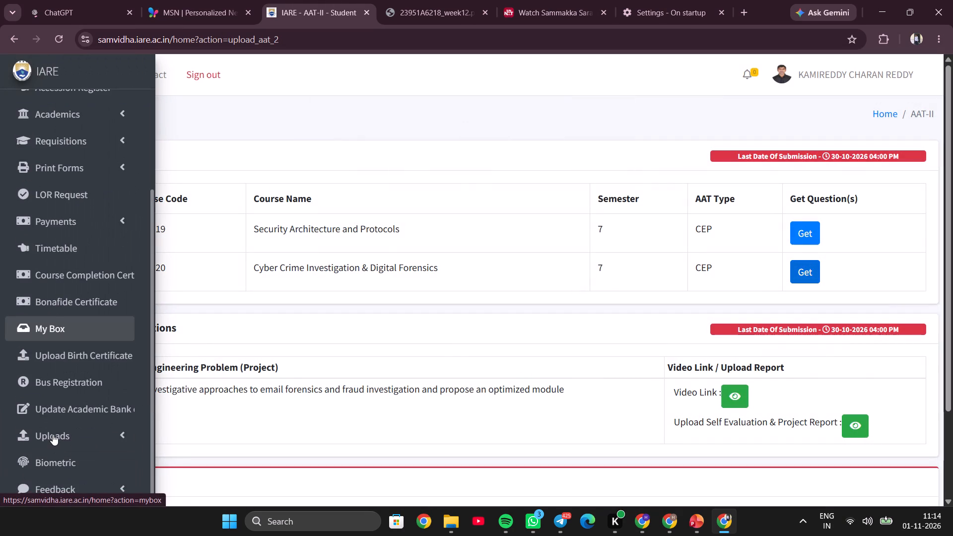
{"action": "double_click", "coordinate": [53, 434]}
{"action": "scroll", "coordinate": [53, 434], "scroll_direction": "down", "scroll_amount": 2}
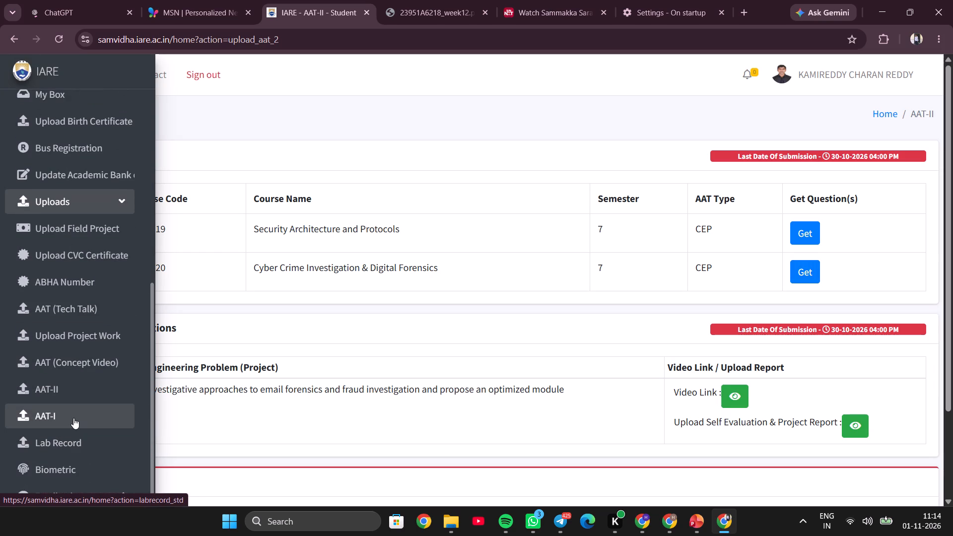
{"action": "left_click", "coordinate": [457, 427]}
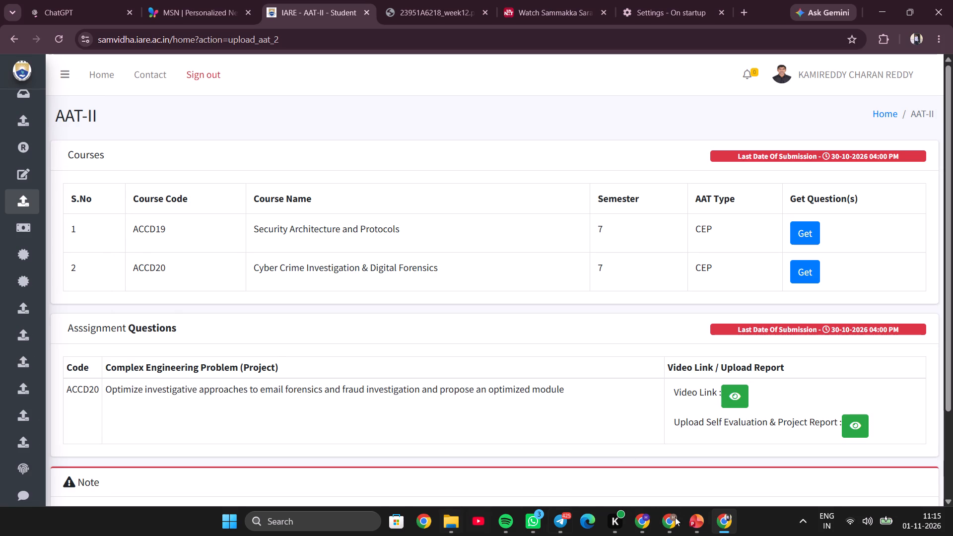
{"action": "left_click", "coordinate": [663, 9]}
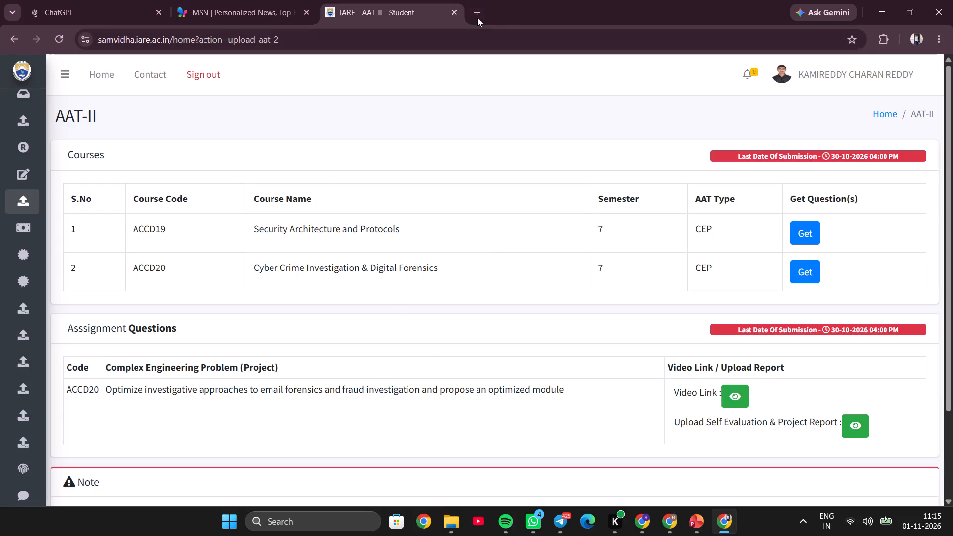
Open Google Drive in a new tab and check the contents of the 7TH SEM ATTS folder.
{"action": "left_click", "coordinate": [475, 17]}
{"action": "left_click", "coordinate": [923, 92]}
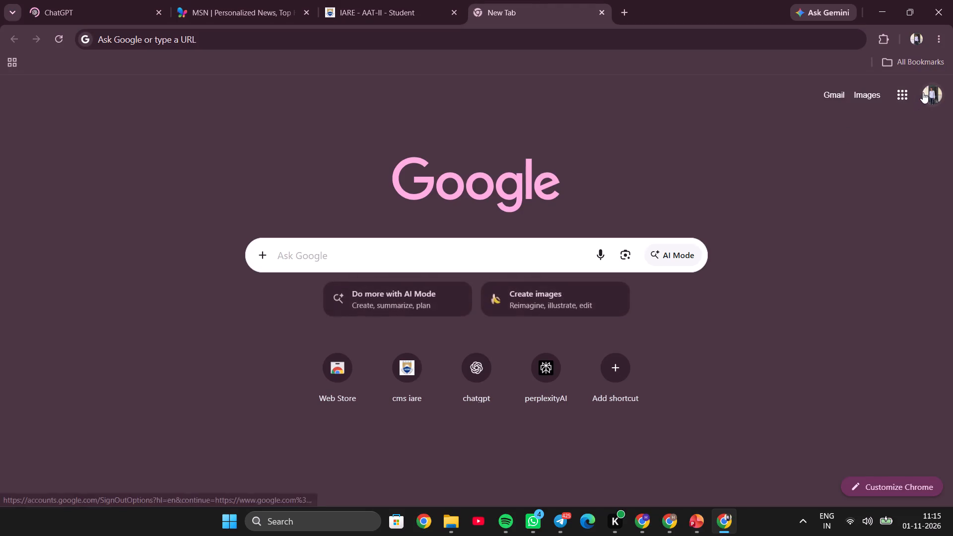
{"action": "left_click", "coordinate": [911, 92]}
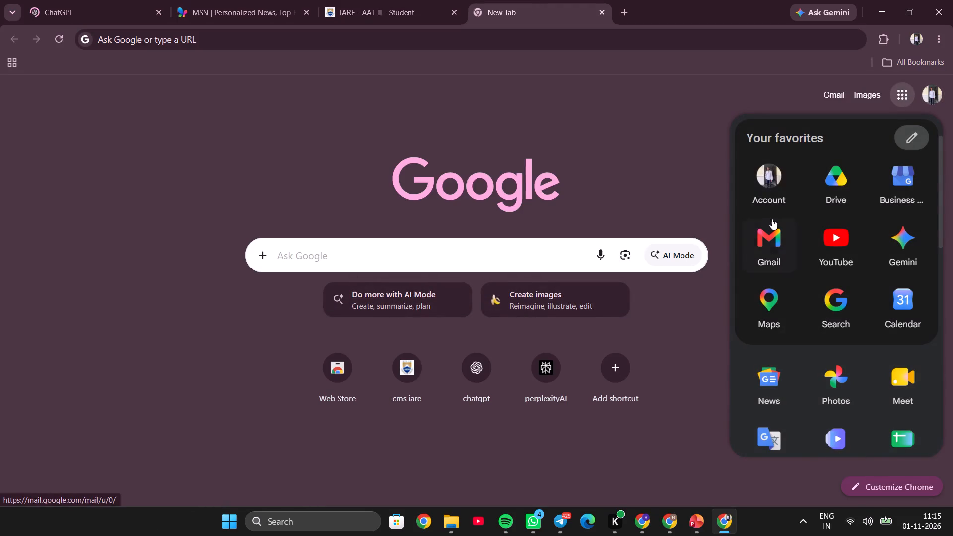
{"action": "left_click", "coordinate": [835, 202]}
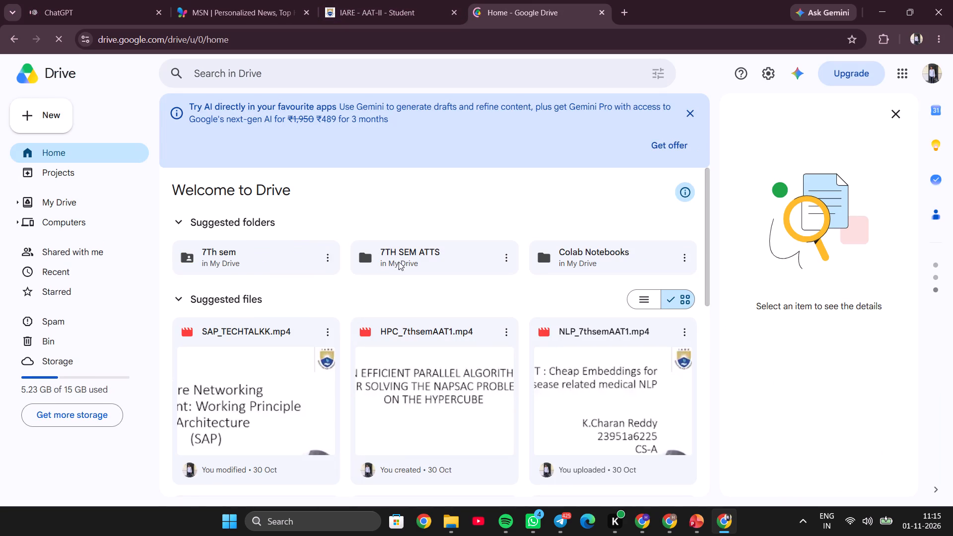
{"action": "double_click", "coordinate": [405, 263]}
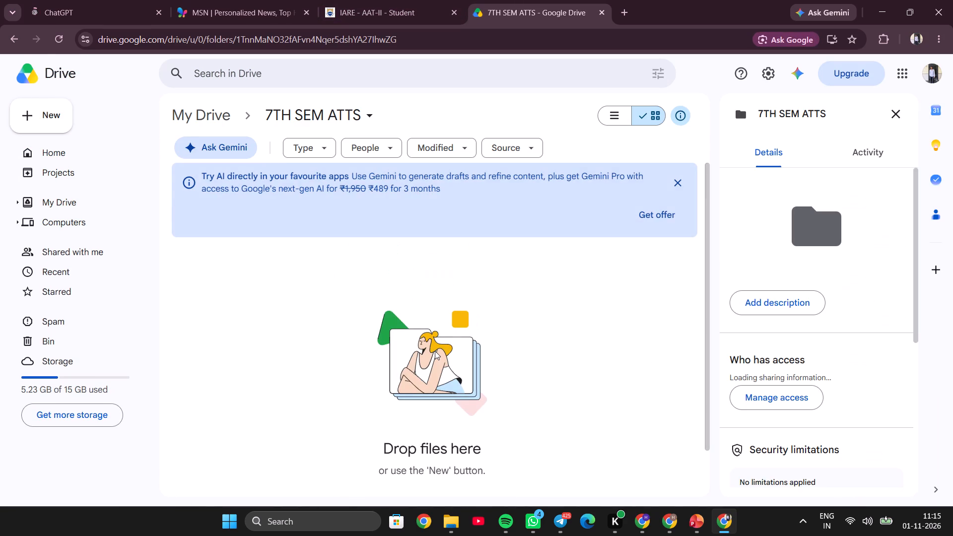
{"action": "scroll", "coordinate": [435, 351], "scroll_direction": "down", "scroll_amount": 2}
Go back to My Drive and look through the files in the 7Th sem folder.
{"action": "left_click", "coordinate": [222, 117]}
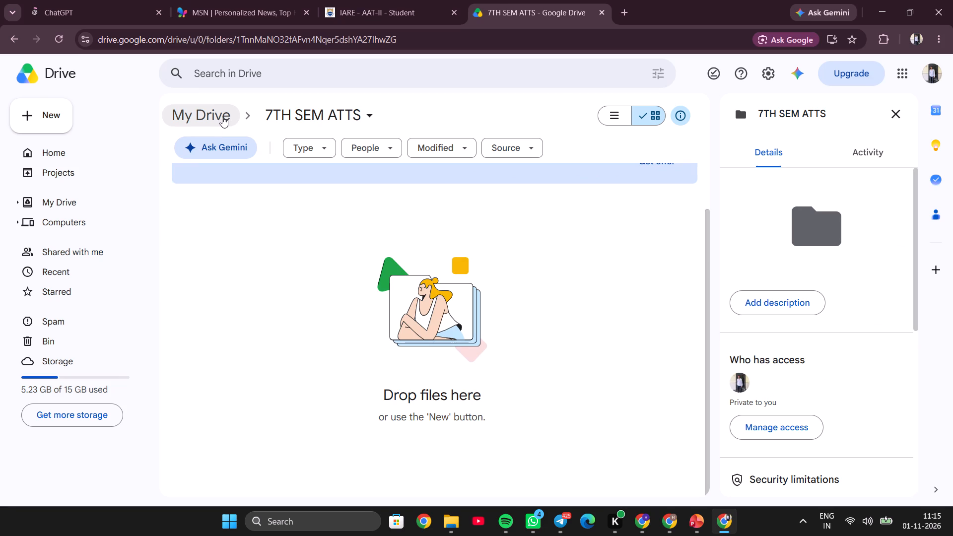
{"action": "double_click", "coordinate": [240, 279]}
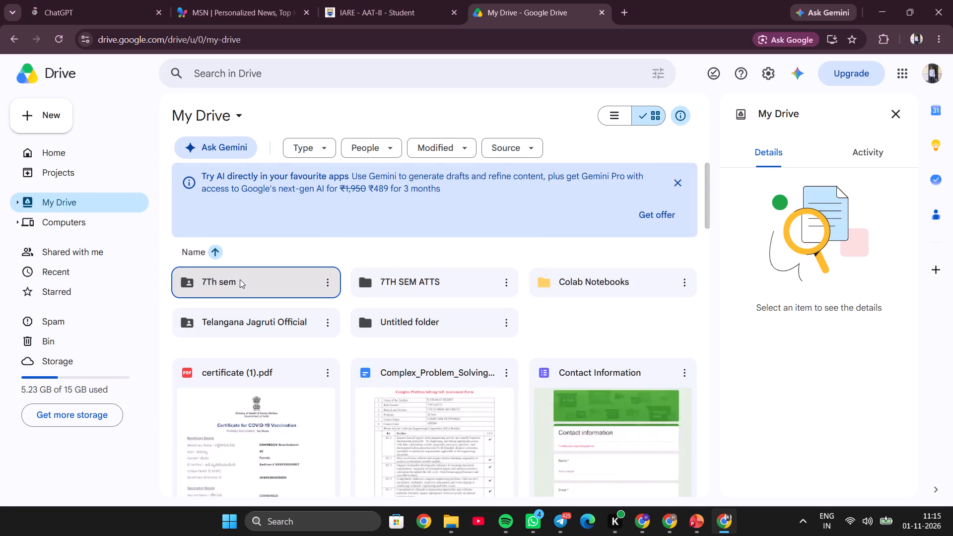
{"action": "scroll", "coordinate": [321, 430], "scroll_direction": "down", "scroll_amount": 2}
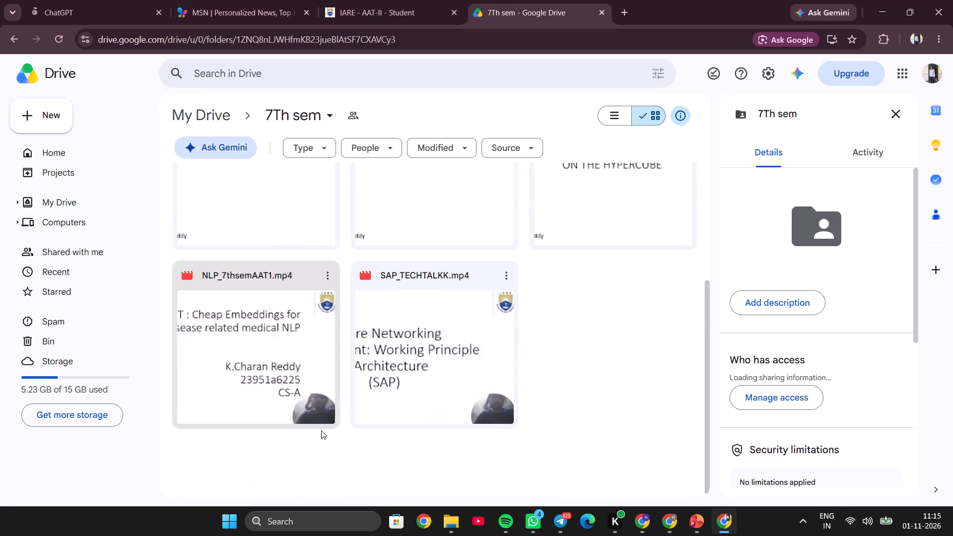
{"action": "scroll", "coordinate": [321, 430], "scroll_direction": "up", "scroll_amount": 2}
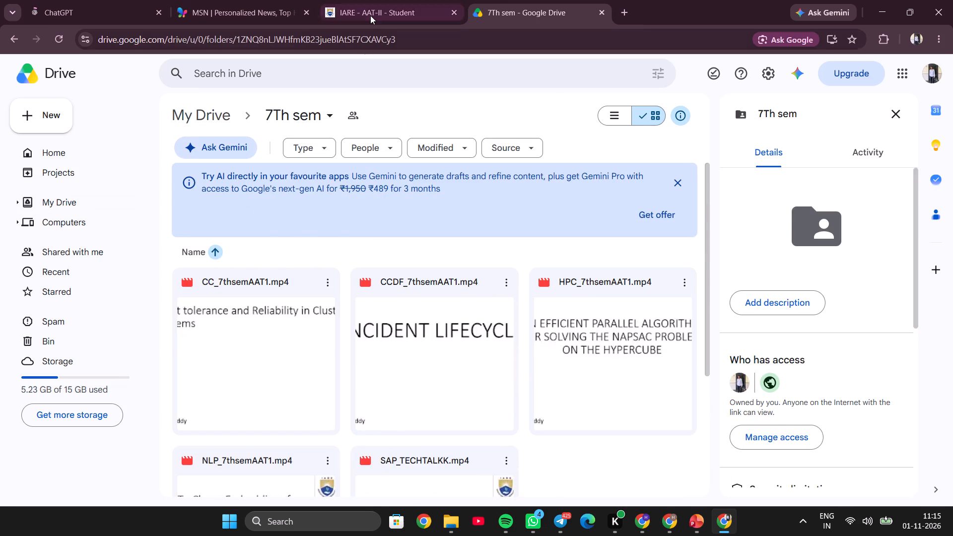
Return to the AAT-II page and open the submitted video link for the ACCD20 project question.
{"action": "left_click", "coordinate": [370, 15]}
{"action": "left_click_drag", "start_coordinate": [563, 392], "coordinate": [108, 385]}
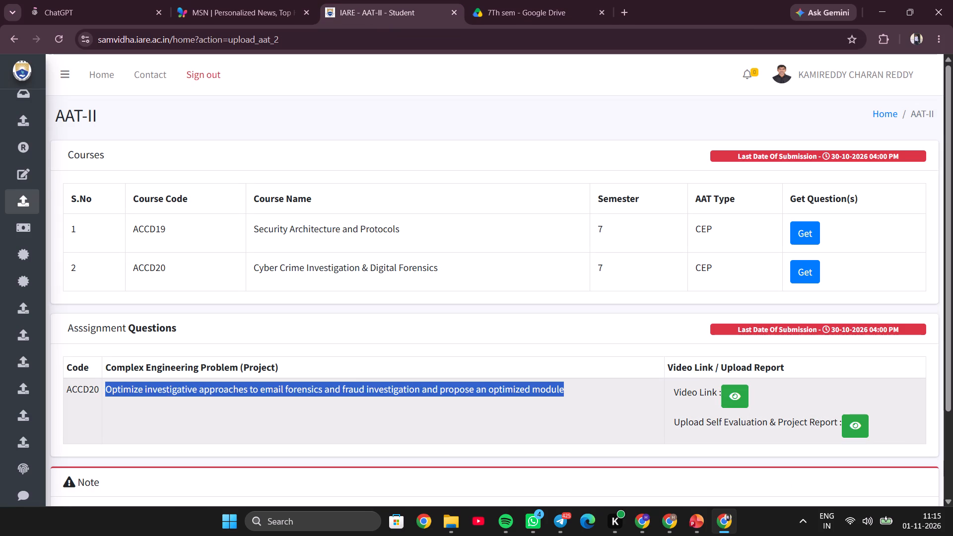
{"action": "left_click", "coordinate": [549, 385]}
{"action": "left_click", "coordinate": [730, 390]}
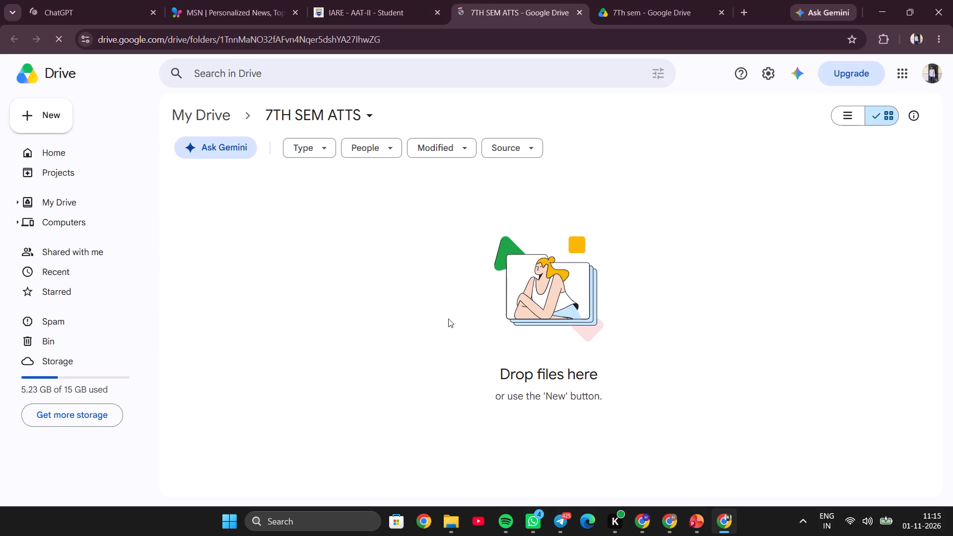
Return to the AAT-II page and copy the full text of the ACCD20 complex engineering problem.
{"action": "left_click", "coordinate": [379, 10]}
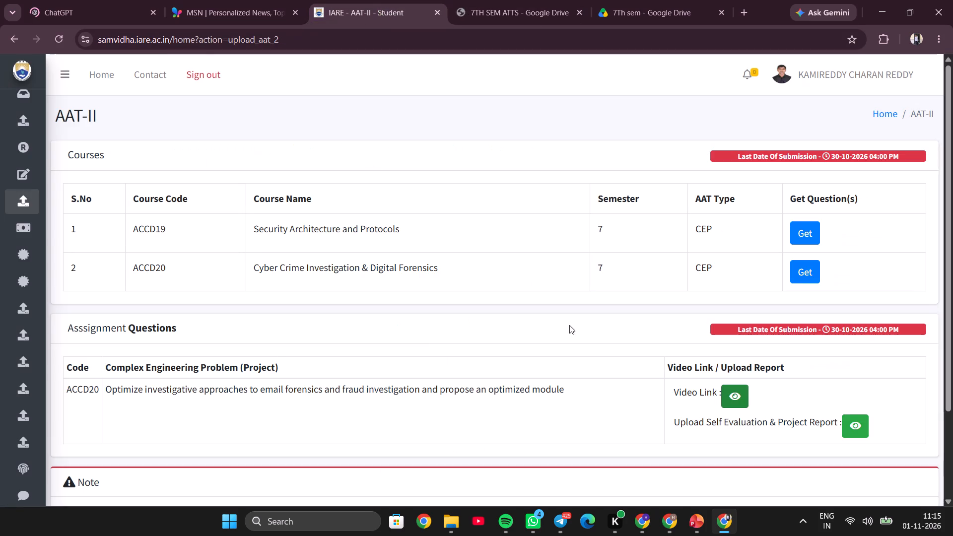
{"action": "left_click_drag", "start_coordinate": [568, 387], "coordinate": [120, 397]}
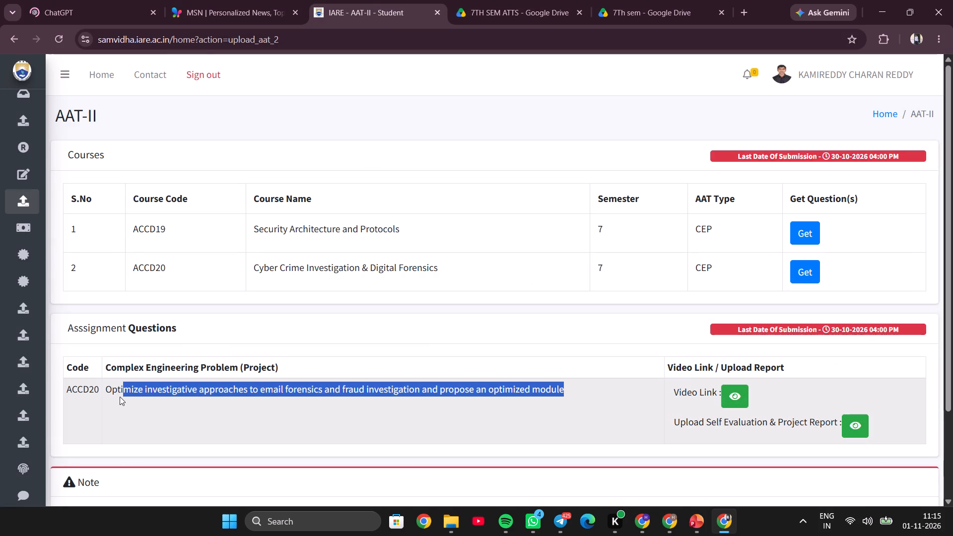
{"action": "left_click_drag", "start_coordinate": [120, 397], "coordinate": [108, 396]}
{"action": "key", "text": "ctrl+c"}
Switch to the PowerPoint presentation, replace the slide 1 title with the copied ACCD20 question and reduce its font size to 44.
{"action": "left_click", "coordinate": [692, 528]}
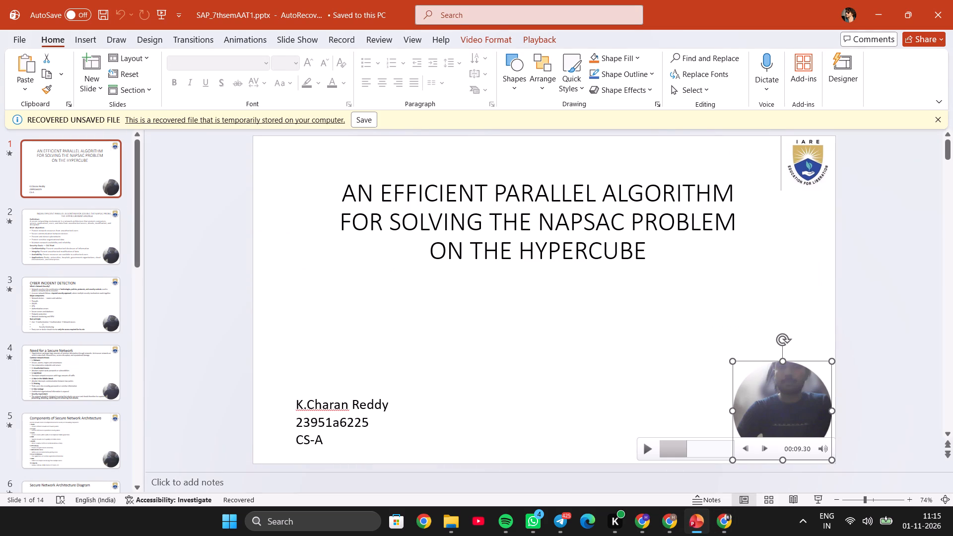
{"action": "left_click", "coordinate": [552, 243]}
{"action": "key", "text": "ctrl+a"}
{"action": "key", "text": "ctrl+v"}
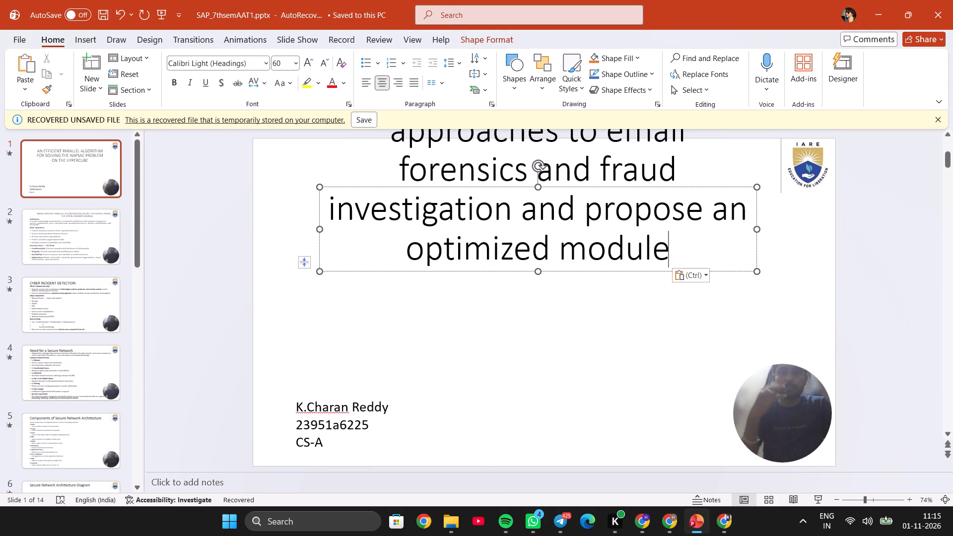
{"action": "key", "text": "ctrl+a"}
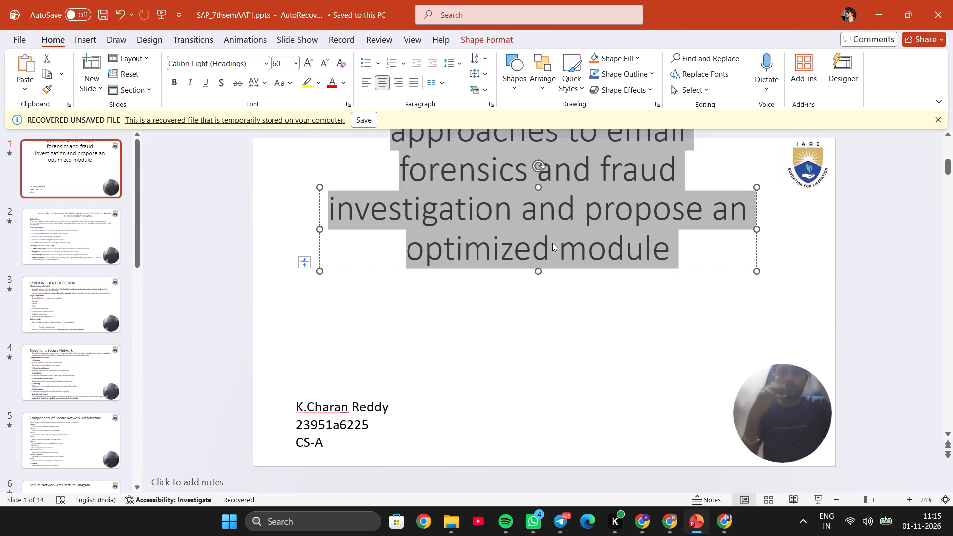
{"action": "triple_click", "coordinate": [323, 64]}
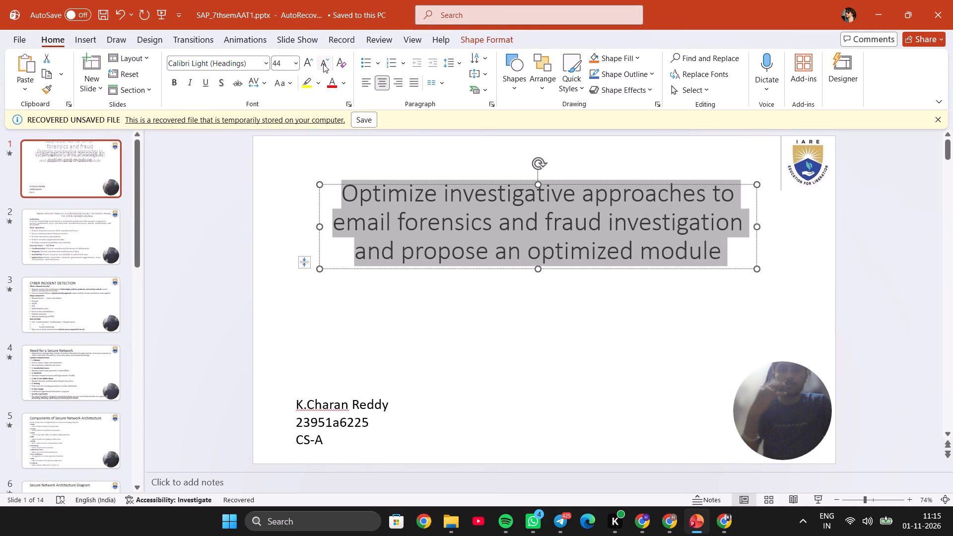
Set the font of the slide 1 title to Times New Roman.
{"action": "left_click", "coordinate": [244, 63]}
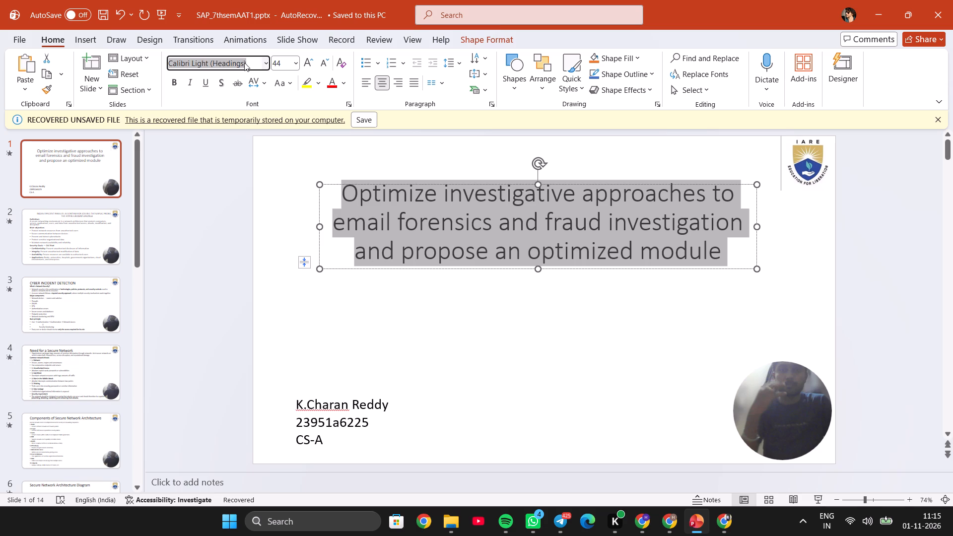
{"action": "type", "text": "ro"}
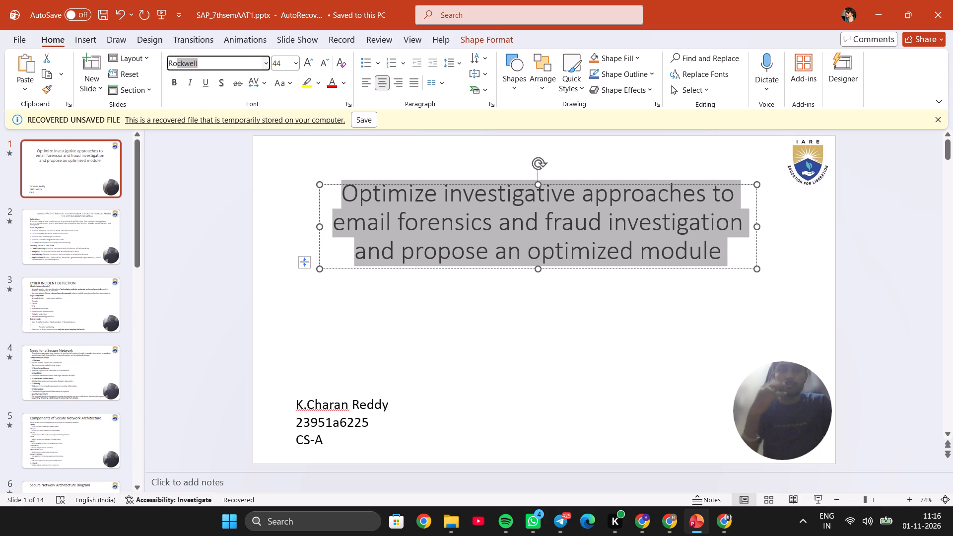
{"action": "key", "text": "BackSpace"}
{"action": "key", "text": "BackSpace"}
{"action": "key", "text": "t"}
{"action": "key", "text": "BackSpace"}
{"action": "key", "text": "BackSpace"}
{"action": "key", "text": "BackSpace"}
{"action": "type", "text": "ti"}
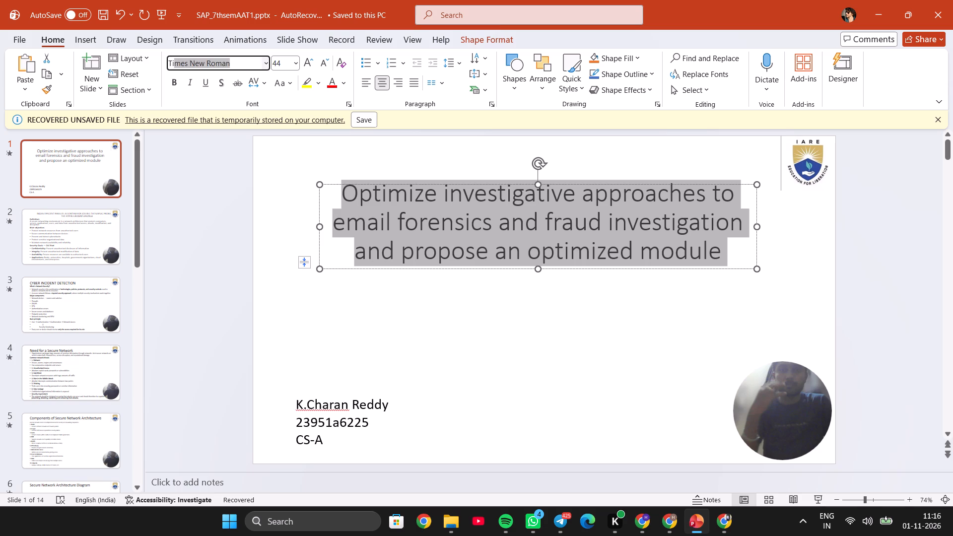
{"action": "key", "text": "Return"}
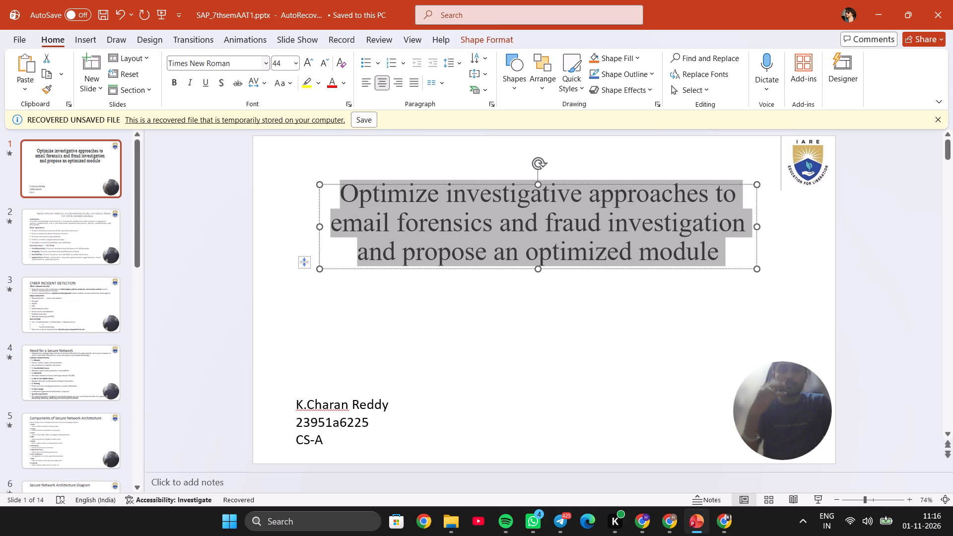
Set the font of the student details text on slide 1 to Times New Roman.
{"action": "left_click", "coordinate": [351, 417]}
{"action": "key", "text": "ctrl+a"}
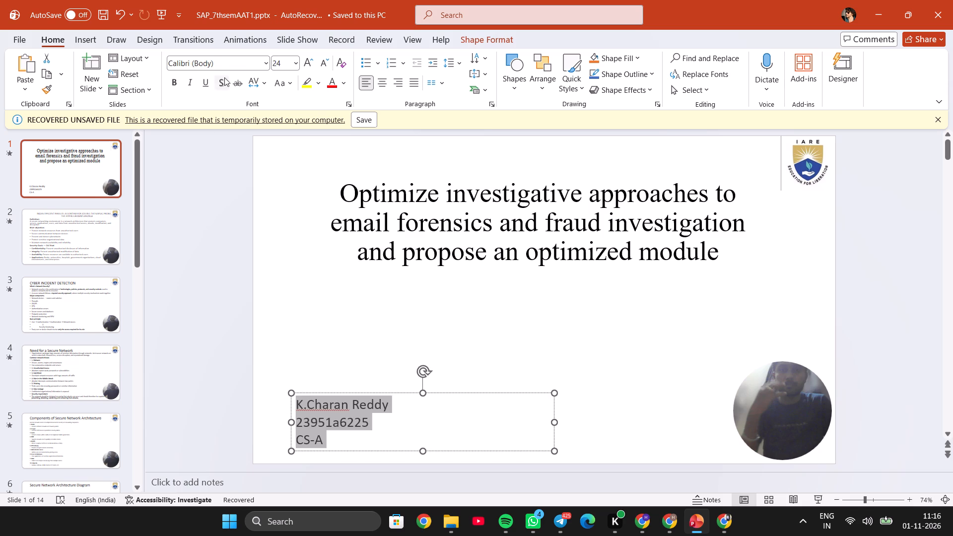
{"action": "left_click", "coordinate": [221, 67]}
{"action": "type", "text": "ti"}
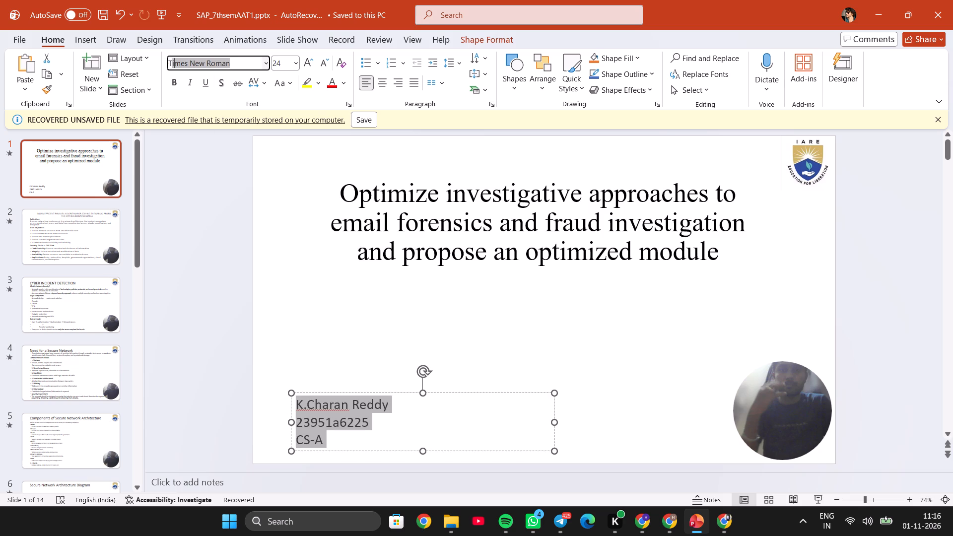
{"action": "key", "text": "Return"}
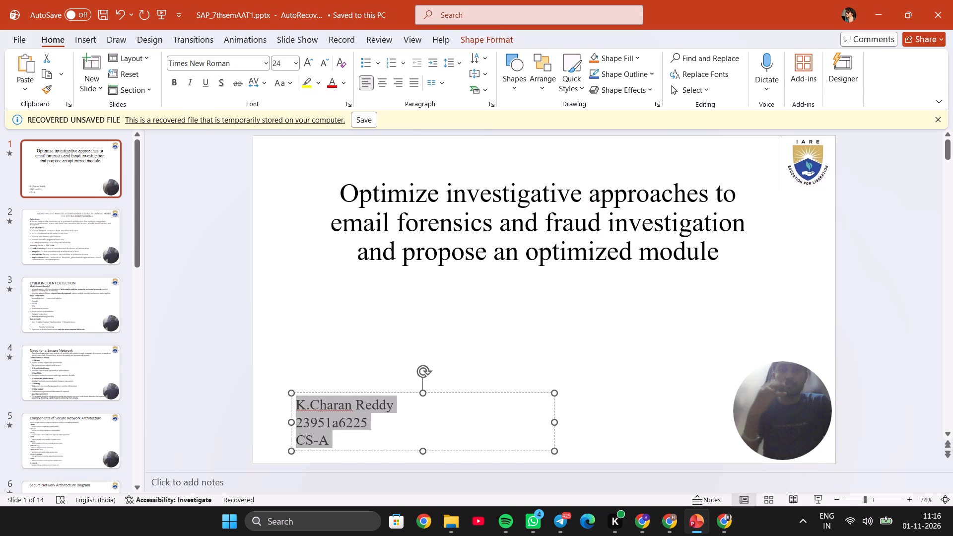
Replace the overlapping title on slide 2 with the copied project question, at font size 32 and left-aligned.
{"action": "left_click", "coordinate": [70, 239]}
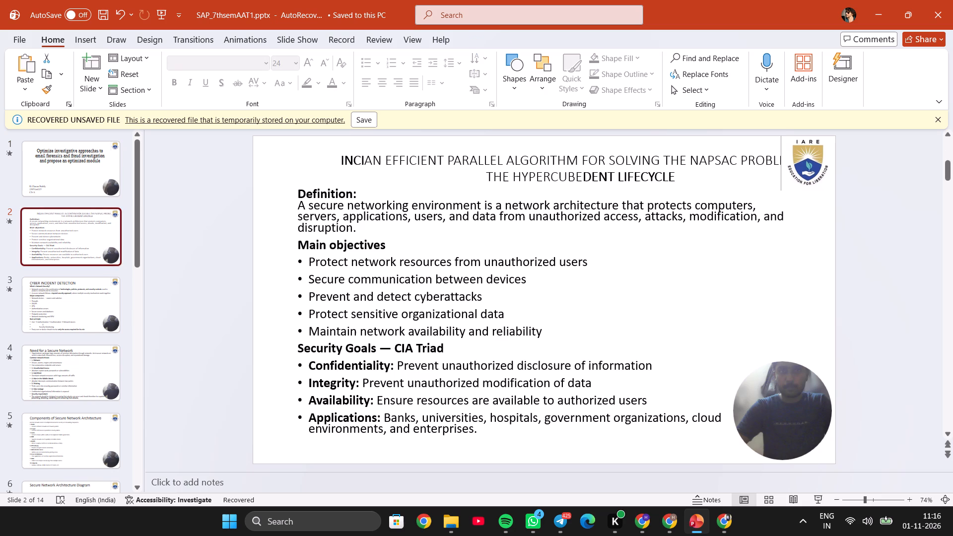
{"action": "left_click", "coordinate": [462, 174]}
{"action": "key", "text": "ctrl+a"}
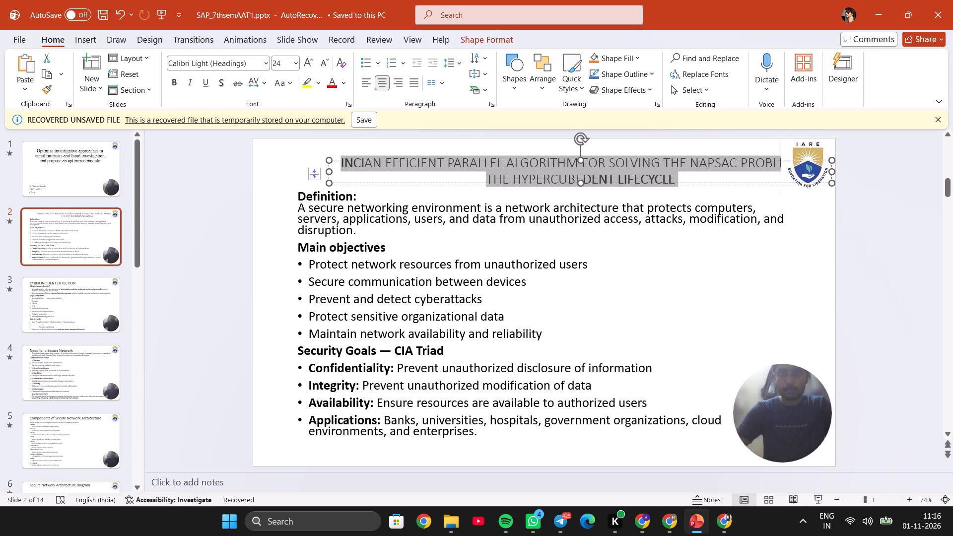
{"action": "key", "text": "ctrl+v"}
{"action": "key", "text": "ctrl+a"}
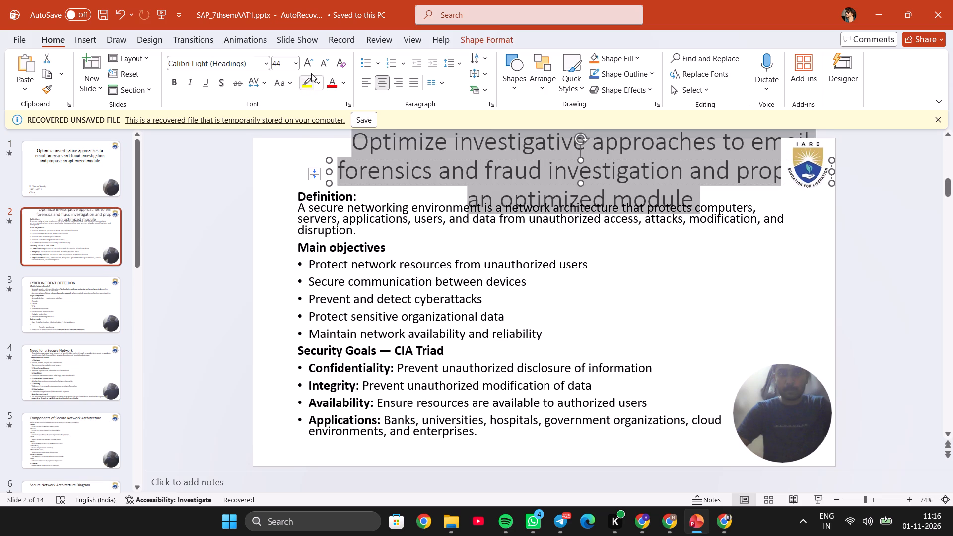
{"action": "left_click", "coordinate": [321, 62]}
{"action": "left_click", "coordinate": [321, 62]}
{"action": "left_click", "coordinate": [321, 62]}
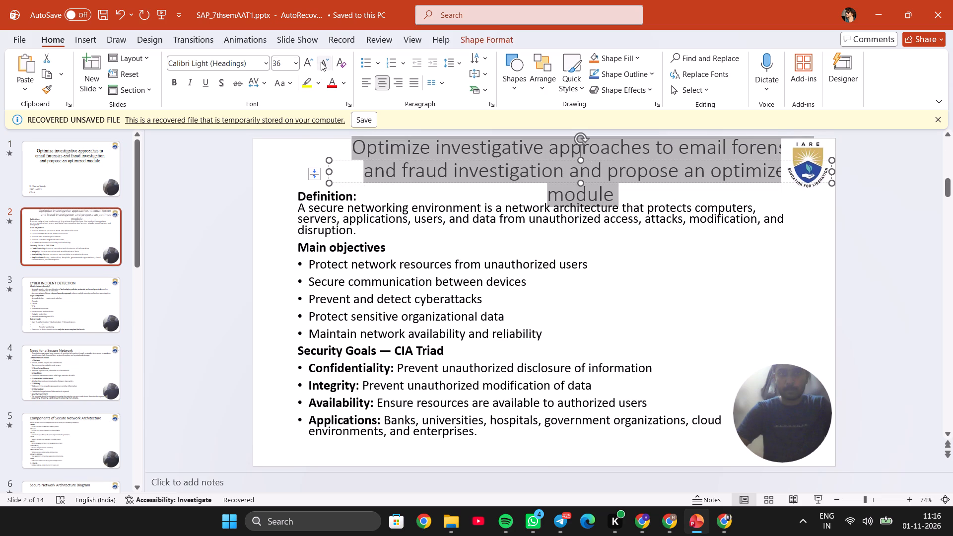
{"action": "left_click", "coordinate": [365, 84]}
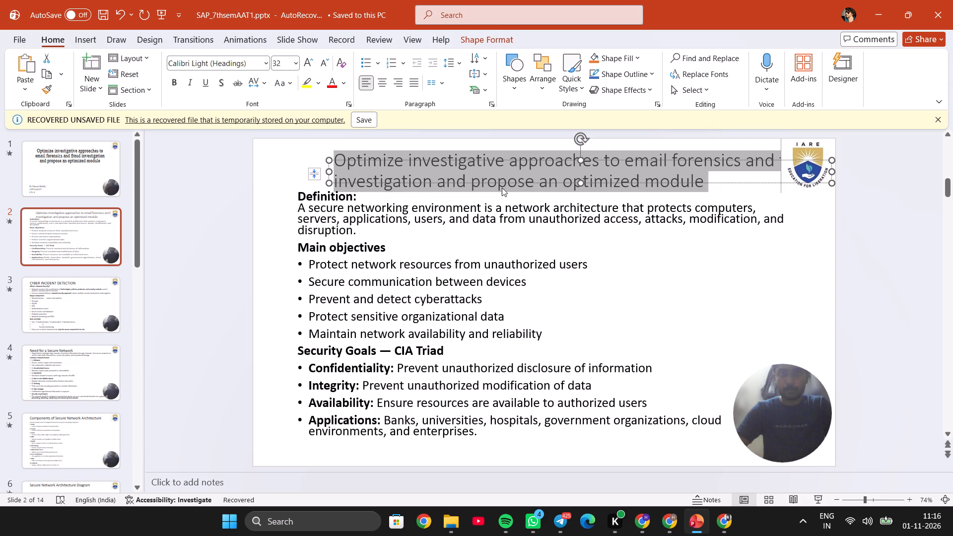
{"action": "left_click", "coordinate": [231, 242]}
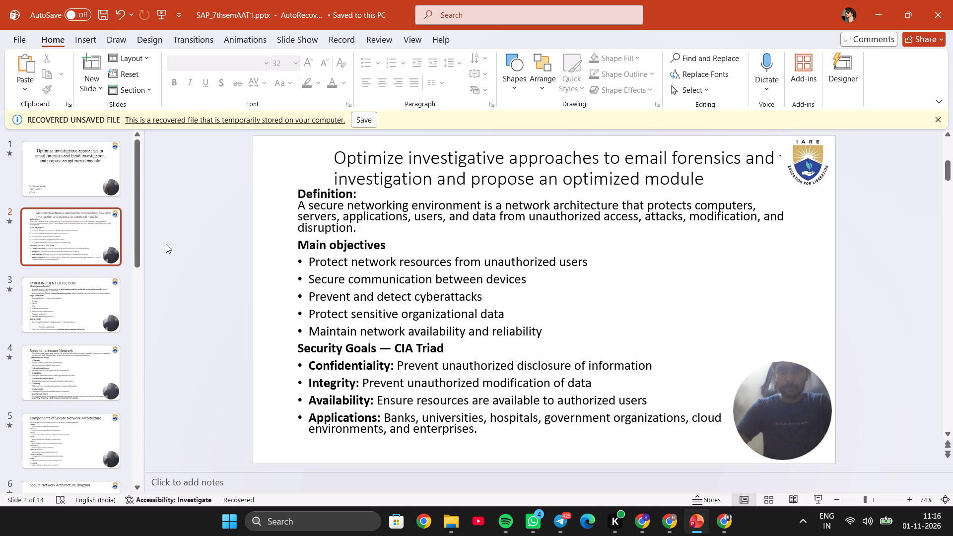
Replace the CYBER INCIDENT DETECTION title on slide 3 with the copied project question at font size 32.
{"action": "left_click", "coordinate": [71, 310]}
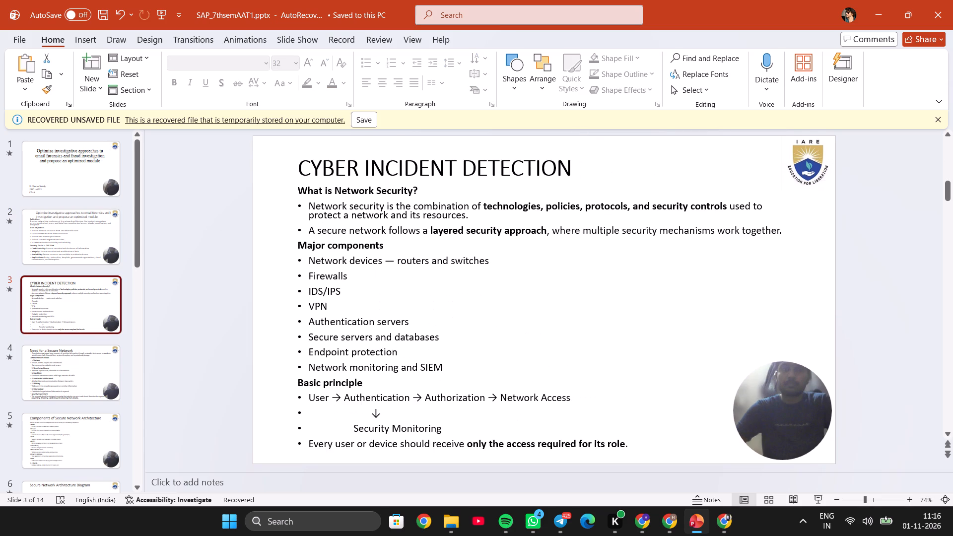
{"action": "left_click", "coordinate": [405, 166]}
{"action": "key", "text": "ctrl+a"}
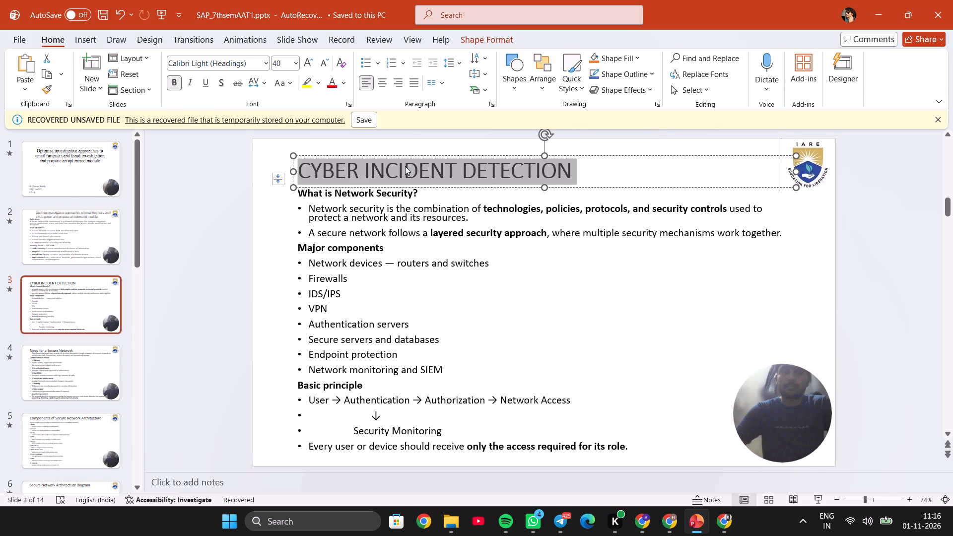
{"action": "key", "text": "ctrl+v"}
{"action": "key", "text": "ctrl+a"}
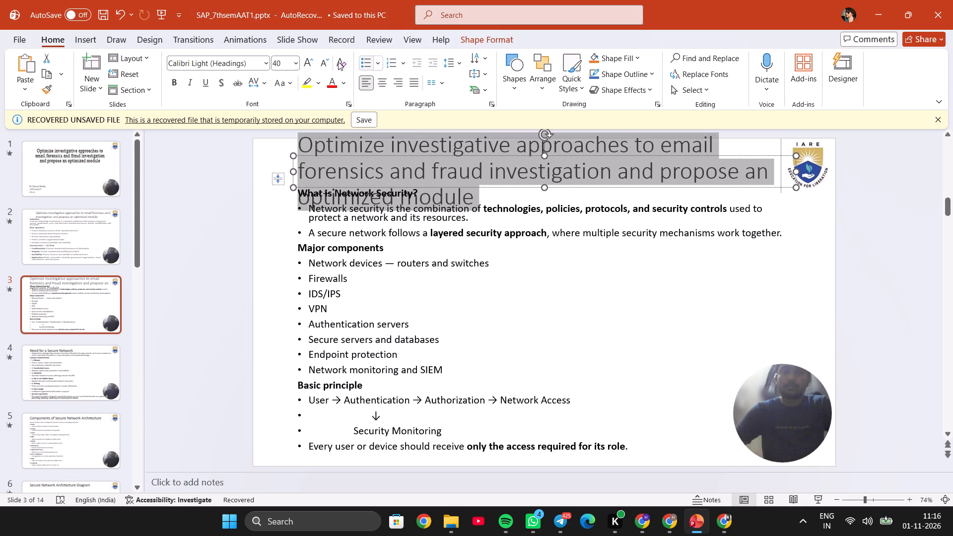
{"action": "double_click", "coordinate": [319, 65]}
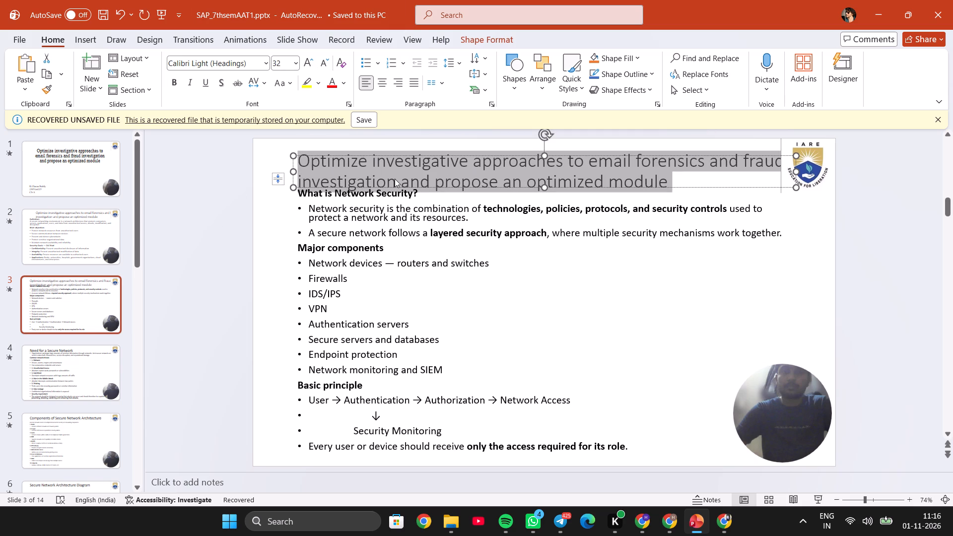
{"action": "left_click", "coordinate": [217, 274]}
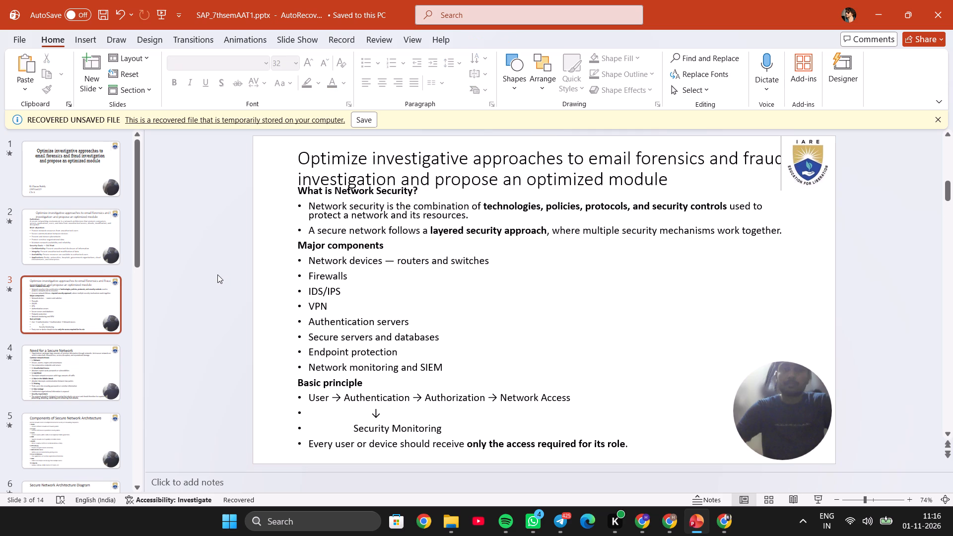
Go back to slide 1 and bring up the presentation's recording and video export options.
{"action": "left_click", "coordinate": [57, 180]}
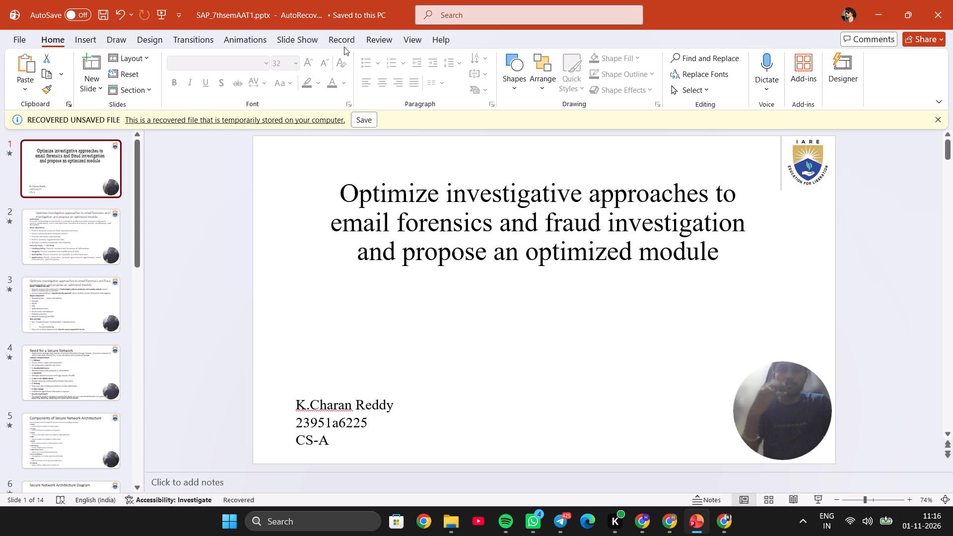
{"action": "left_click", "coordinate": [344, 47]}
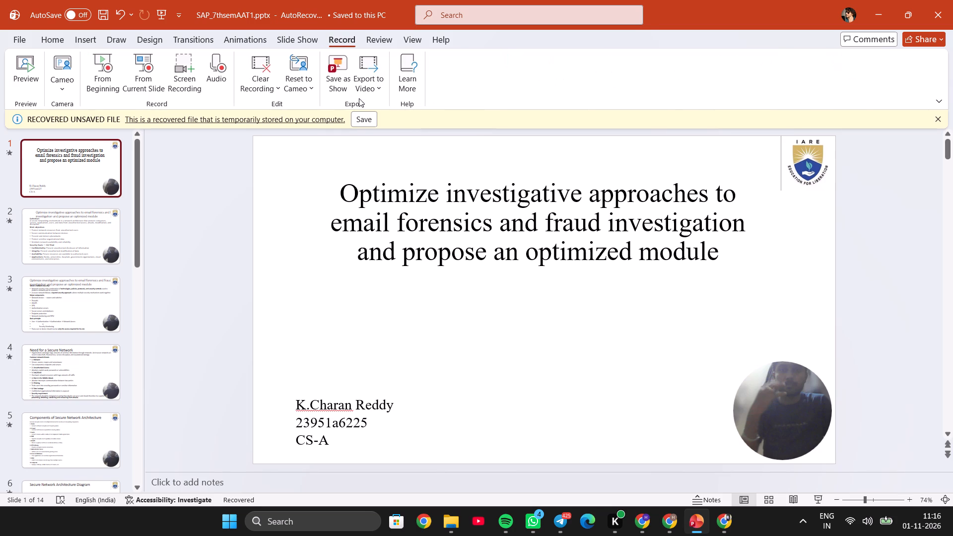
Start a standard video export of the presentation and name the video file sap_cep.
{"action": "left_click", "coordinate": [374, 89]}
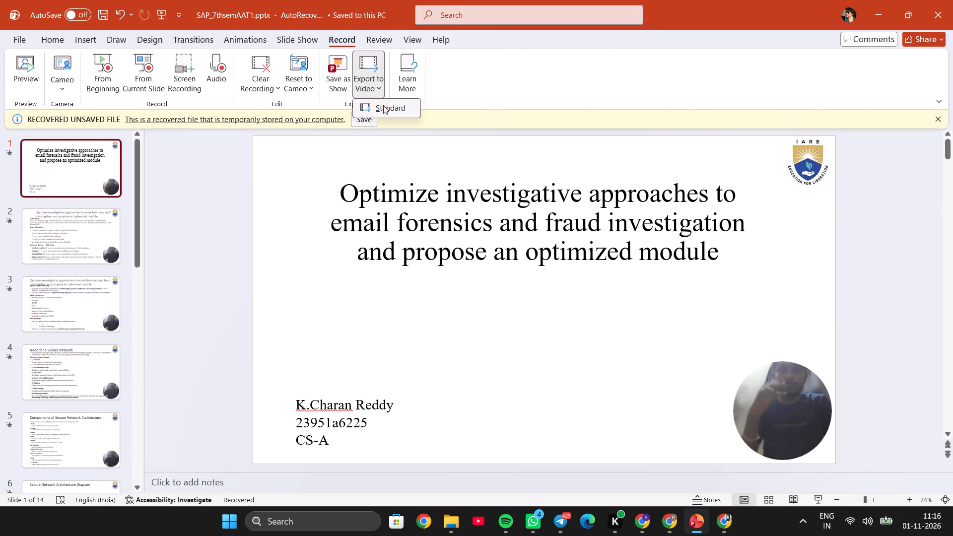
{"action": "left_click", "coordinate": [383, 105]}
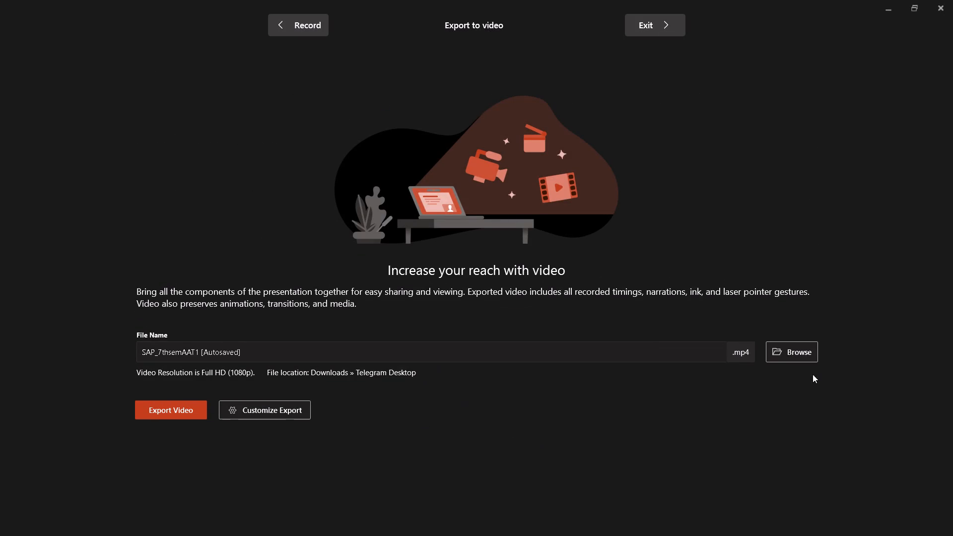
{"action": "left_click", "coordinate": [222, 360]}
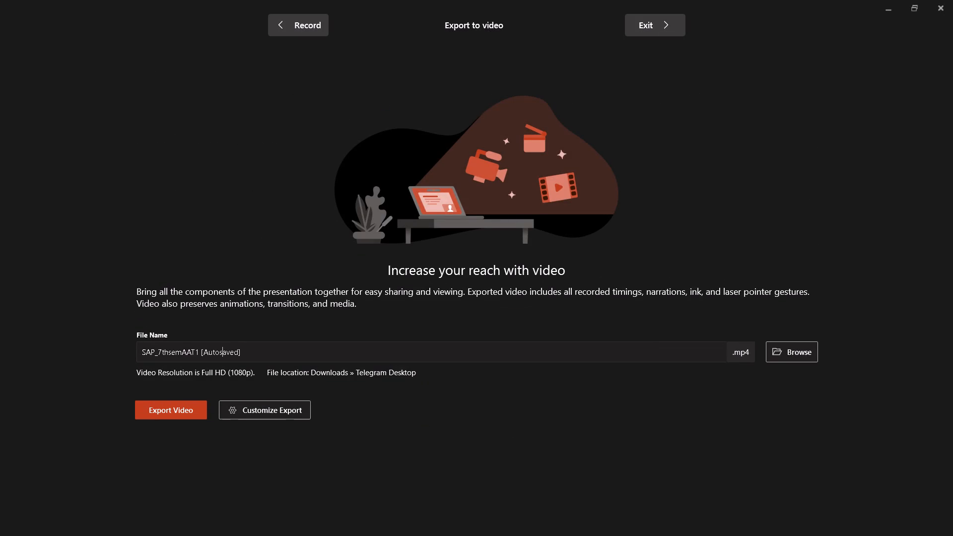
{"action": "left_click", "coordinate": [245, 356]}
{"action": "key", "text": "BackSpace"}
{"action": "key", "text": "BackSpace"}
{"action": "key", "text": "BackSpace"}
{"action": "key", "text": "BackSpace"}
{"action": "key", "text": "BackSpace"}
{"action": "key", "text": "BackSpace"}
{"action": "key", "text": "BackSpace"}
{"action": "key", "text": "BackSpace"}
{"action": "key", "text": "BackSpace"}
{"action": "key", "text": "BackSpace"}
{"action": "key", "text": "BackSpace"}
{"action": "key", "text": "BackSpace"}
{"action": "key", "text": "BackSpace"}
{"action": "key", "text": "BackSpace"}
{"action": "key", "text": "BackSpace"}
{"action": "key", "text": "BackSpace"}
{"action": "key", "text": "BackSpace"}
{"action": "key", "text": "BackSpace"}
{"action": "key", "text": "BackSpace"}
{"action": "key", "text": "BackSpace"}
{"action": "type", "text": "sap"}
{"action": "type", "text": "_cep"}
Customize the export to Standard (480p) video resolution and return to the video export page.
{"action": "left_click", "coordinate": [288, 415]}
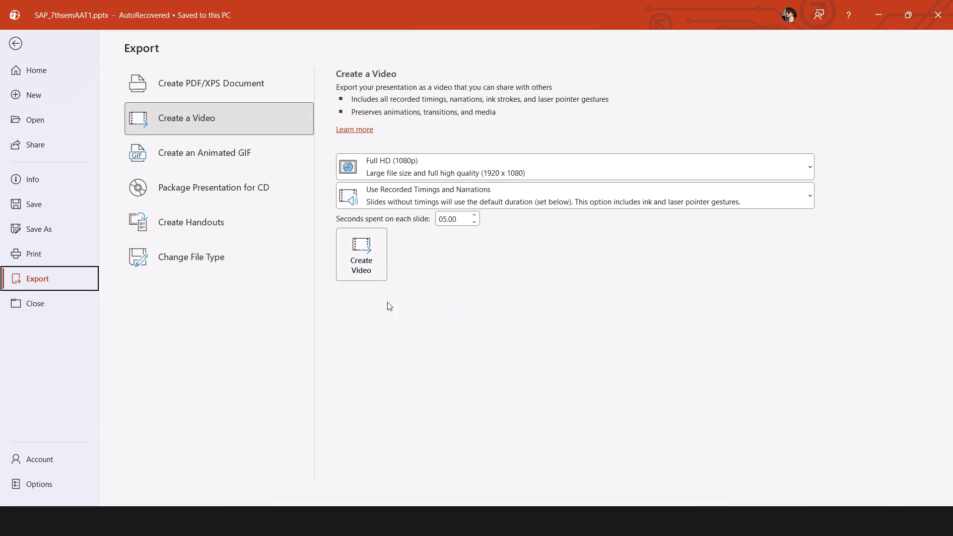
{"action": "left_click", "coordinate": [511, 175]}
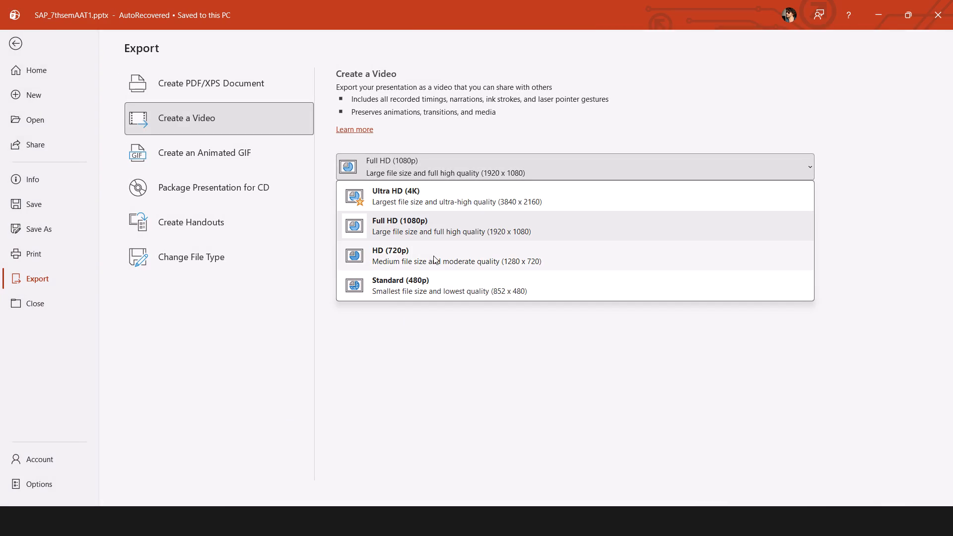
{"action": "left_click", "coordinate": [418, 285]}
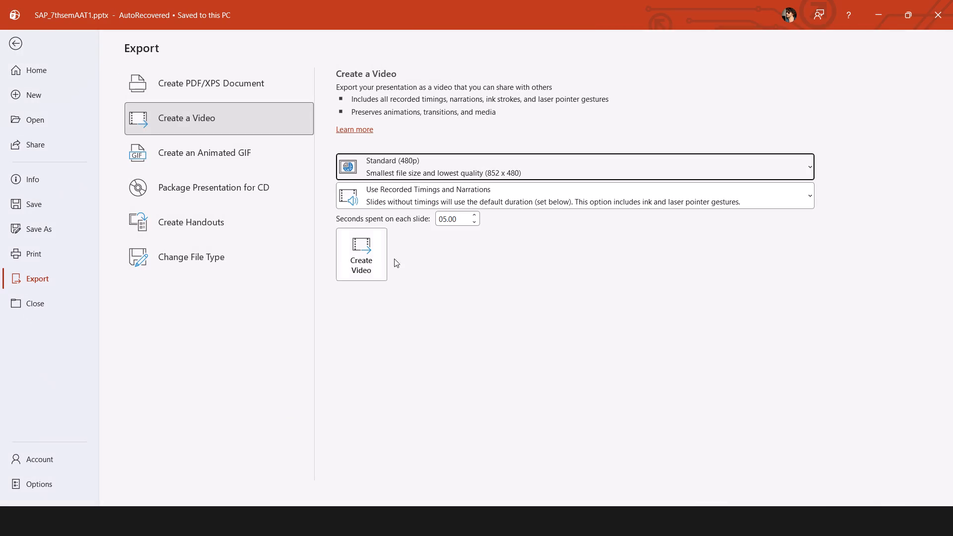
{"action": "left_click", "coordinate": [15, 42]}
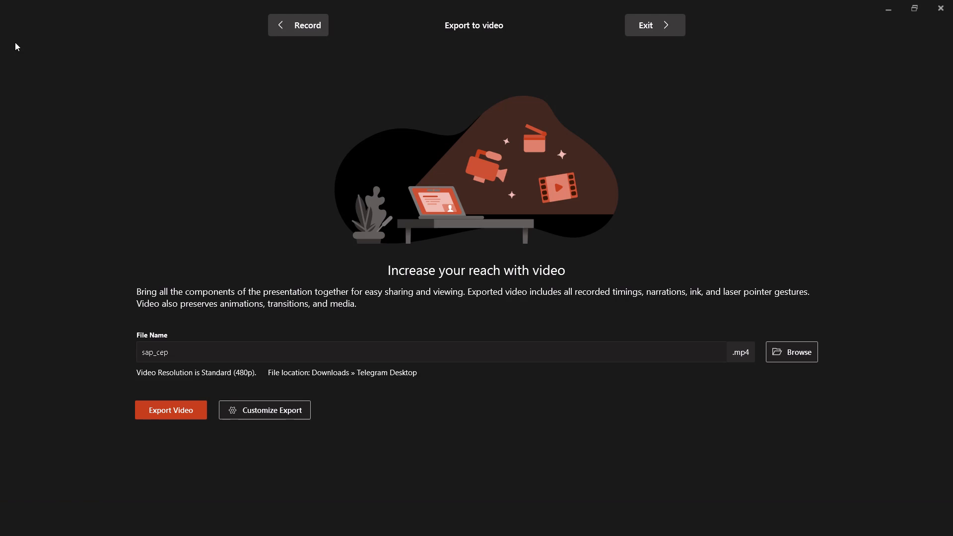
Export the video as an MPEG-4 file into the majorProject folder in Documents.
{"action": "left_click", "coordinate": [794, 351]}
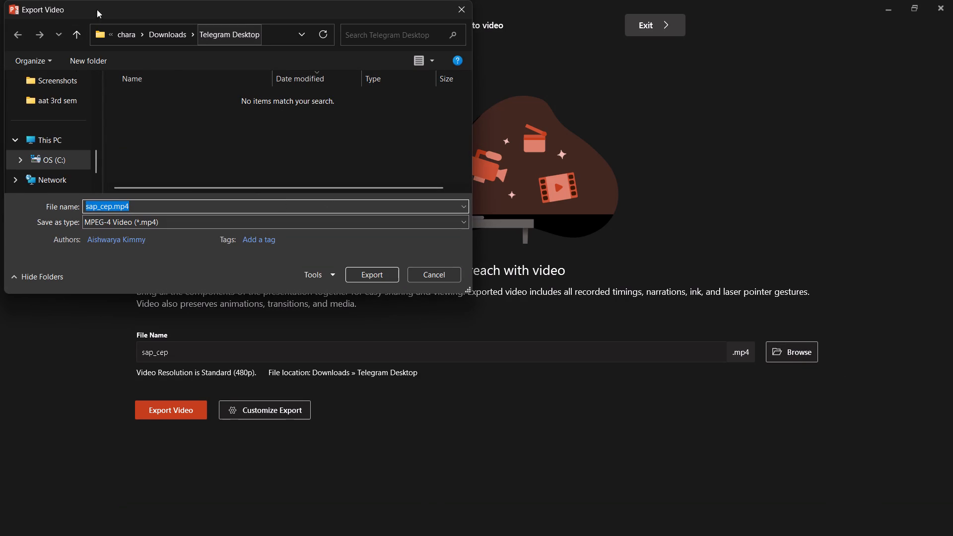
{"action": "left_click", "coordinate": [93, 104]}
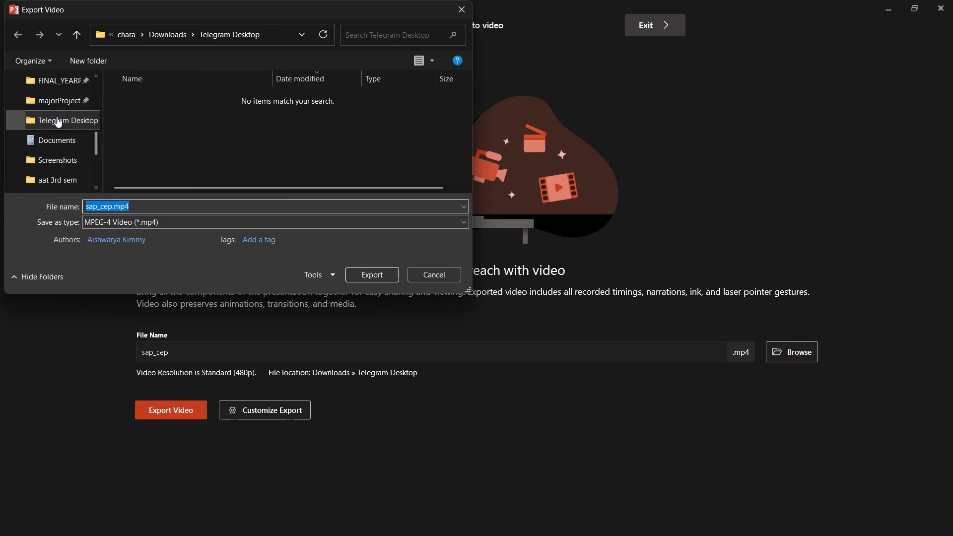
{"action": "left_click", "coordinate": [54, 105]}
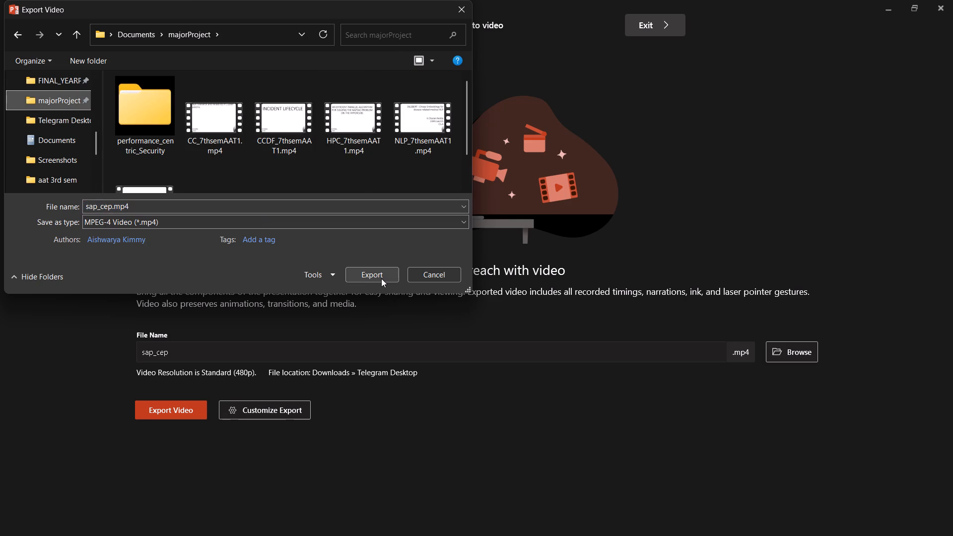
{"action": "left_click", "coordinate": [381, 278]}
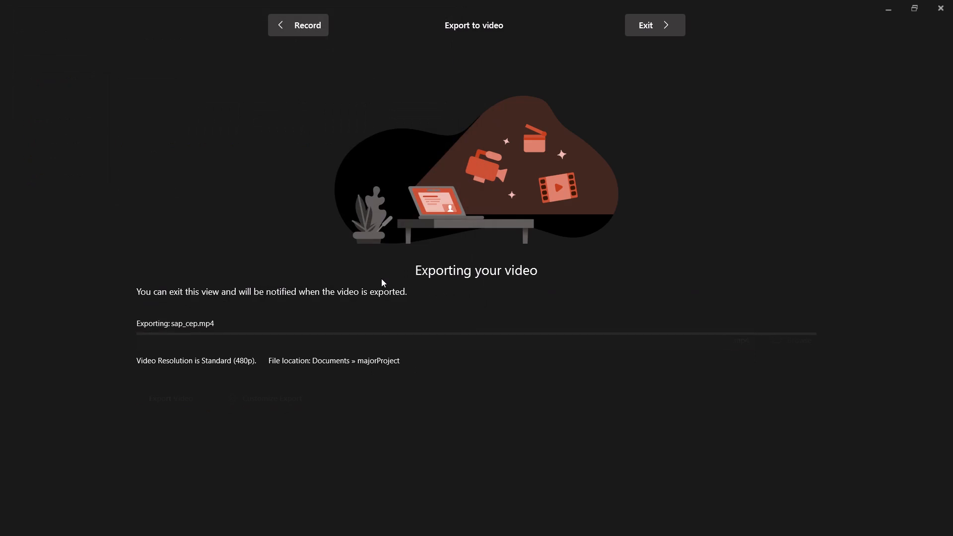
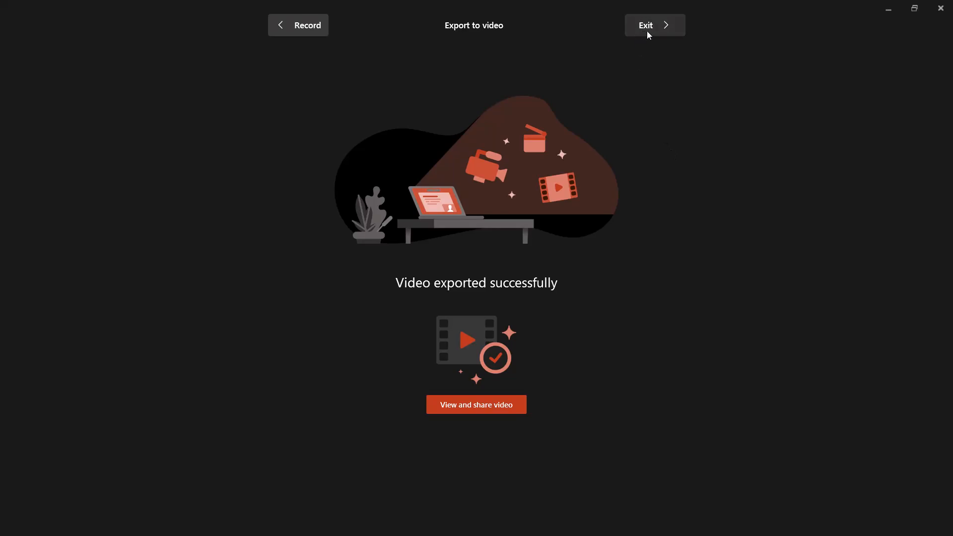
Leave the completed video export and return to the title on slide 1.
{"action": "left_click", "coordinate": [652, 32]}
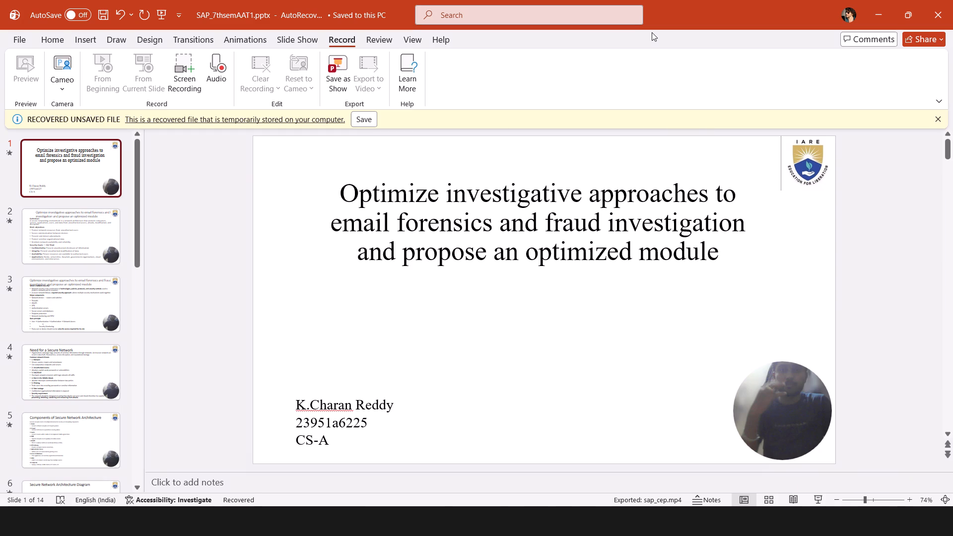
{"action": "left_click", "coordinate": [533, 226]}
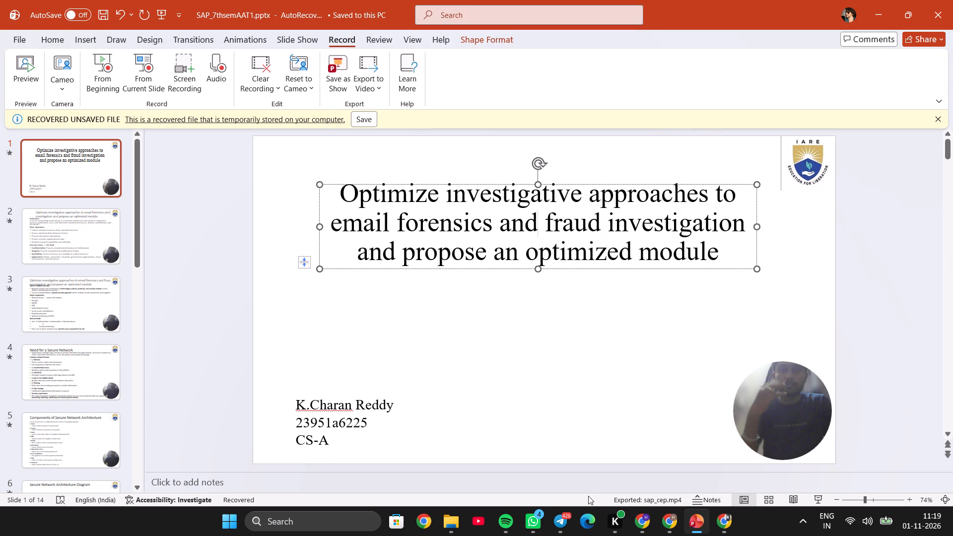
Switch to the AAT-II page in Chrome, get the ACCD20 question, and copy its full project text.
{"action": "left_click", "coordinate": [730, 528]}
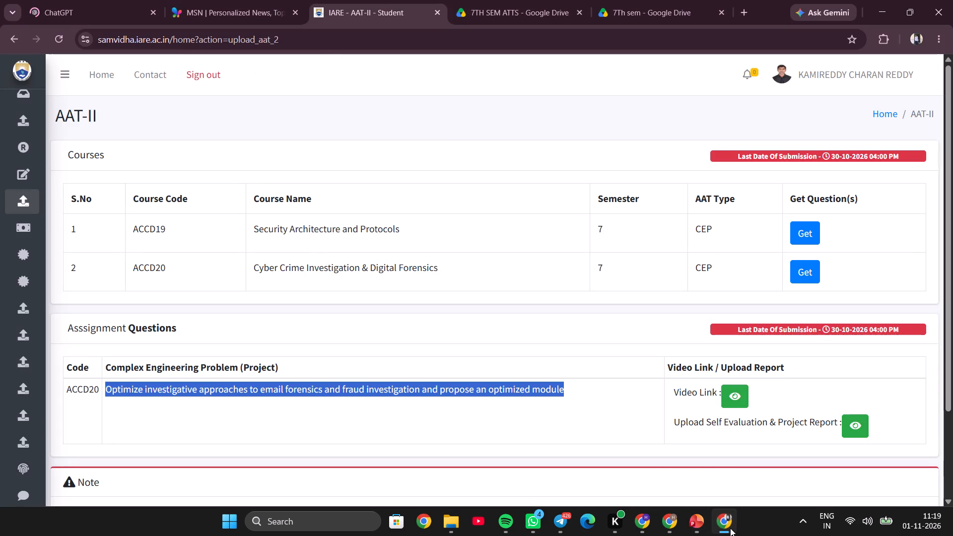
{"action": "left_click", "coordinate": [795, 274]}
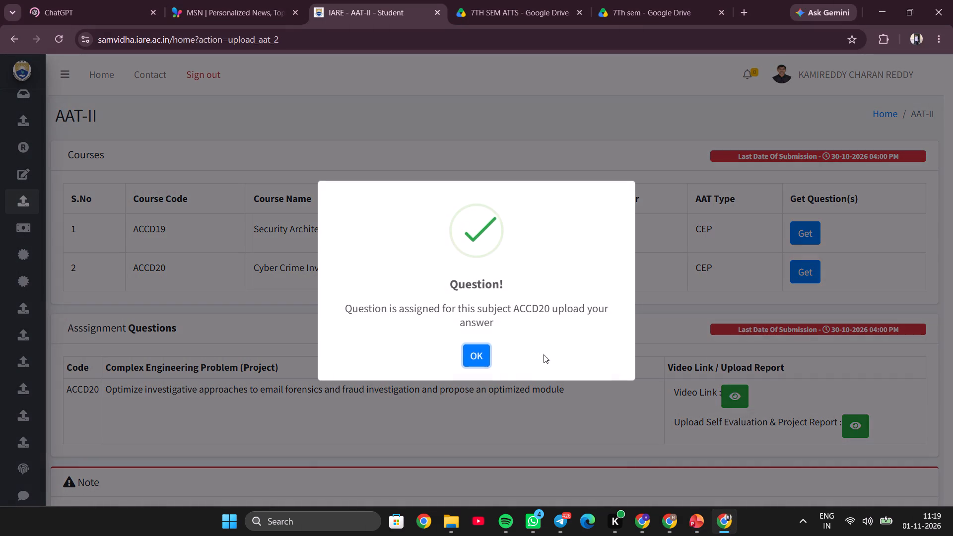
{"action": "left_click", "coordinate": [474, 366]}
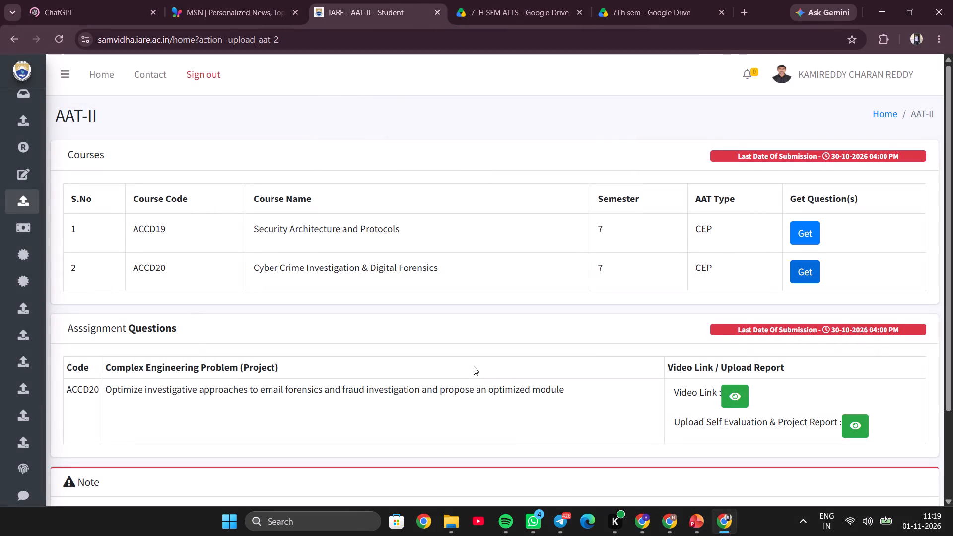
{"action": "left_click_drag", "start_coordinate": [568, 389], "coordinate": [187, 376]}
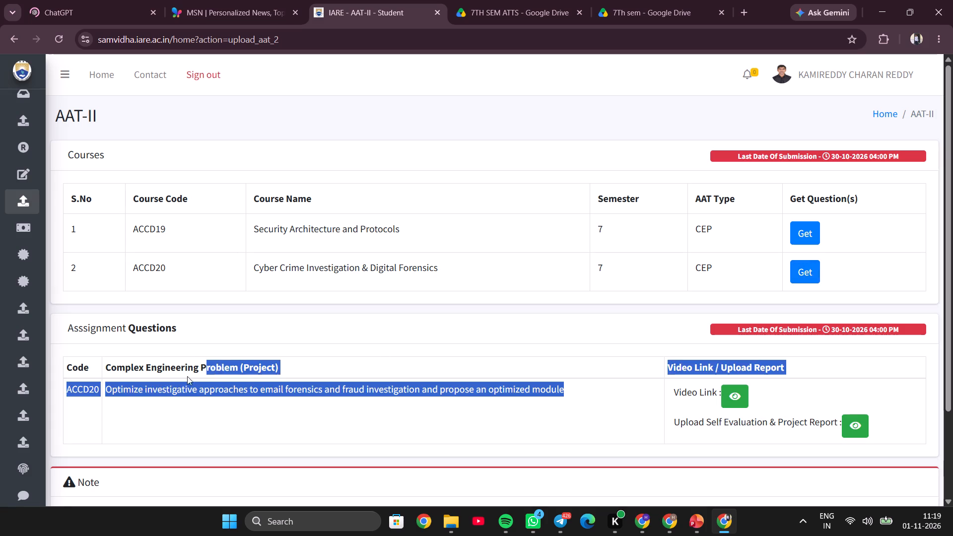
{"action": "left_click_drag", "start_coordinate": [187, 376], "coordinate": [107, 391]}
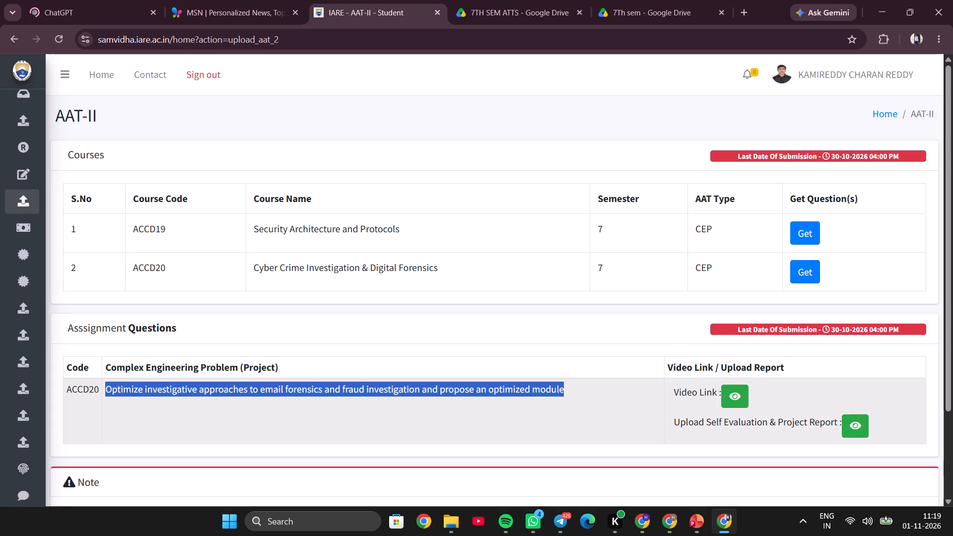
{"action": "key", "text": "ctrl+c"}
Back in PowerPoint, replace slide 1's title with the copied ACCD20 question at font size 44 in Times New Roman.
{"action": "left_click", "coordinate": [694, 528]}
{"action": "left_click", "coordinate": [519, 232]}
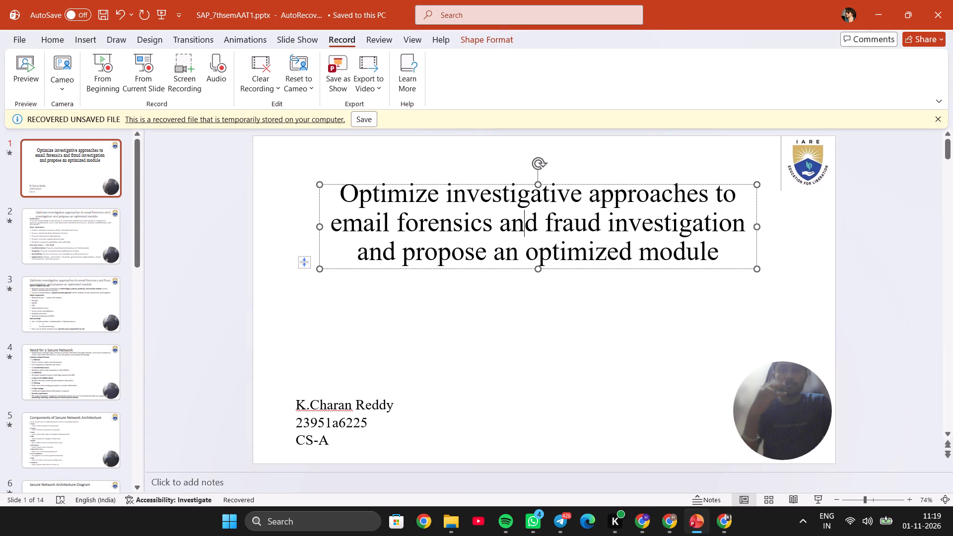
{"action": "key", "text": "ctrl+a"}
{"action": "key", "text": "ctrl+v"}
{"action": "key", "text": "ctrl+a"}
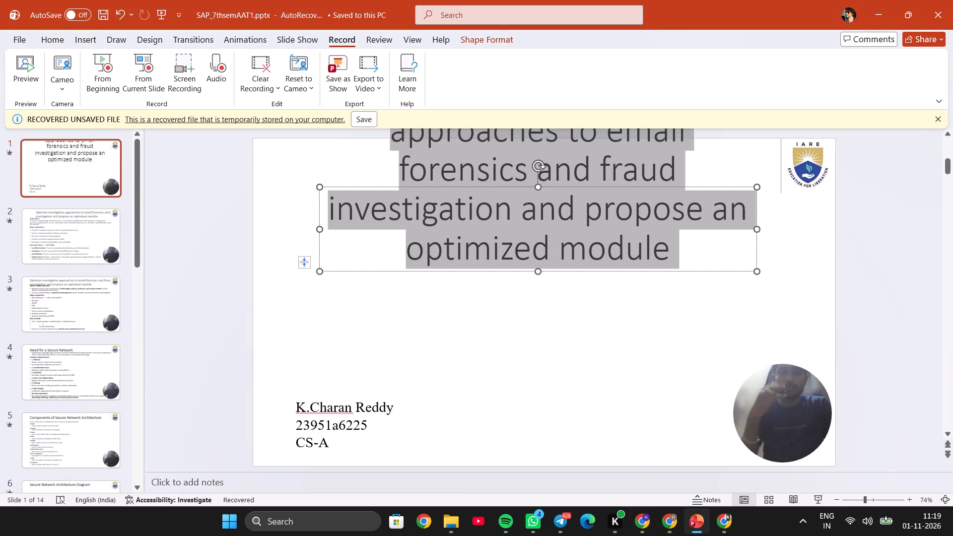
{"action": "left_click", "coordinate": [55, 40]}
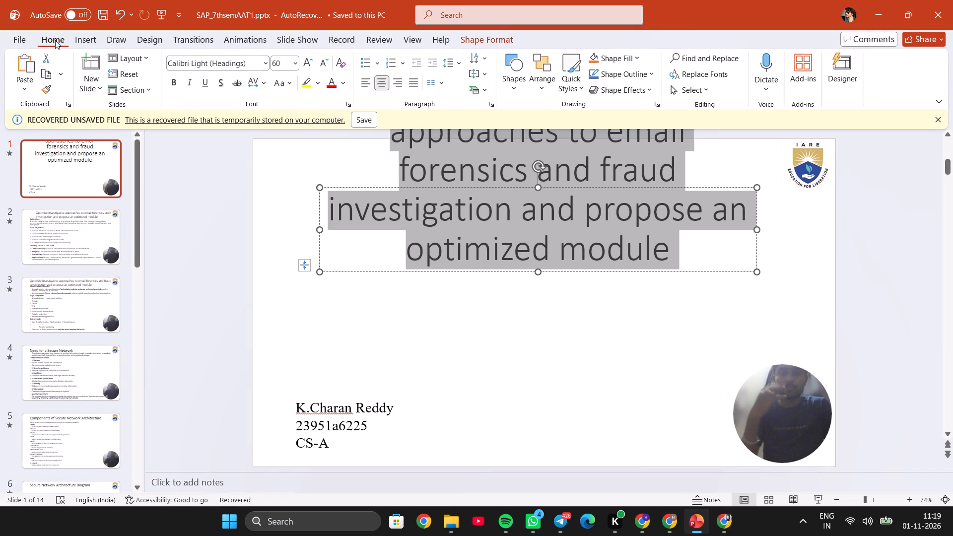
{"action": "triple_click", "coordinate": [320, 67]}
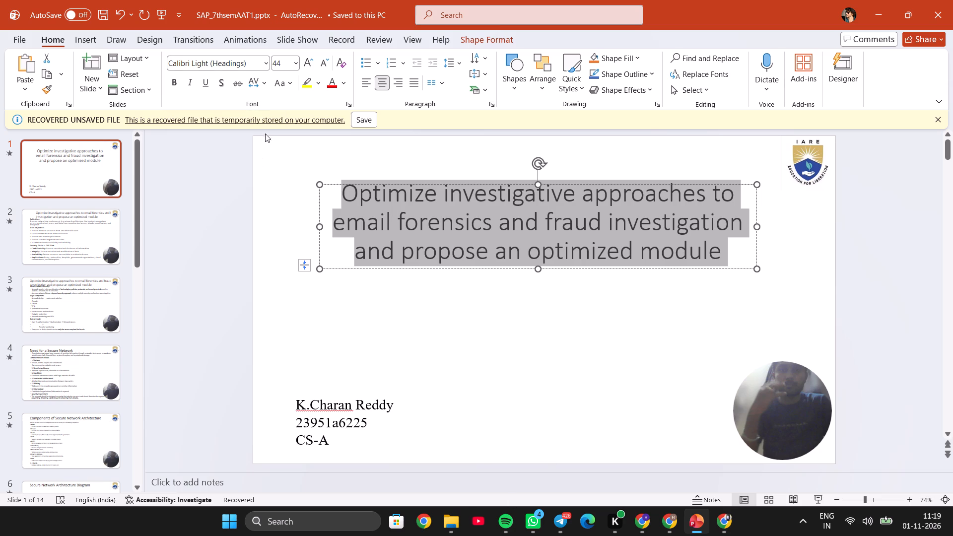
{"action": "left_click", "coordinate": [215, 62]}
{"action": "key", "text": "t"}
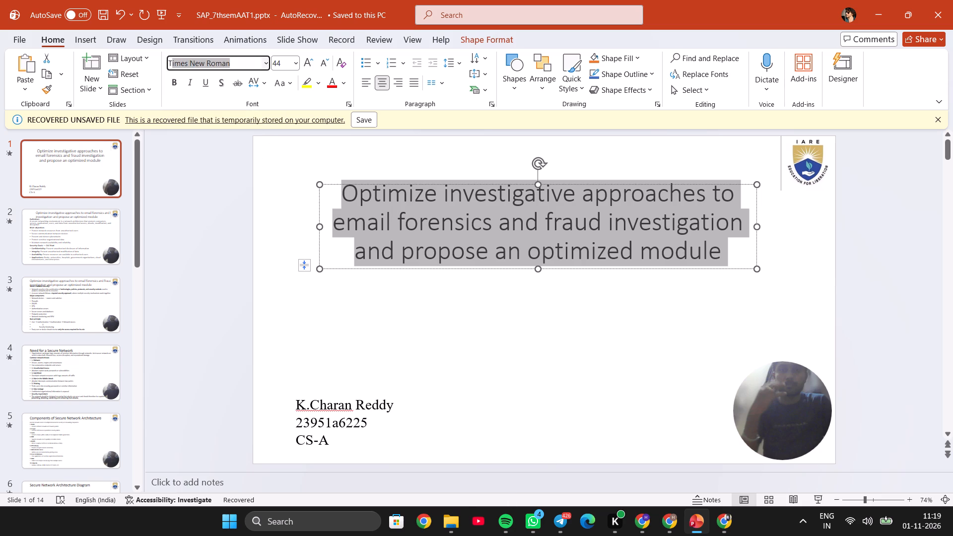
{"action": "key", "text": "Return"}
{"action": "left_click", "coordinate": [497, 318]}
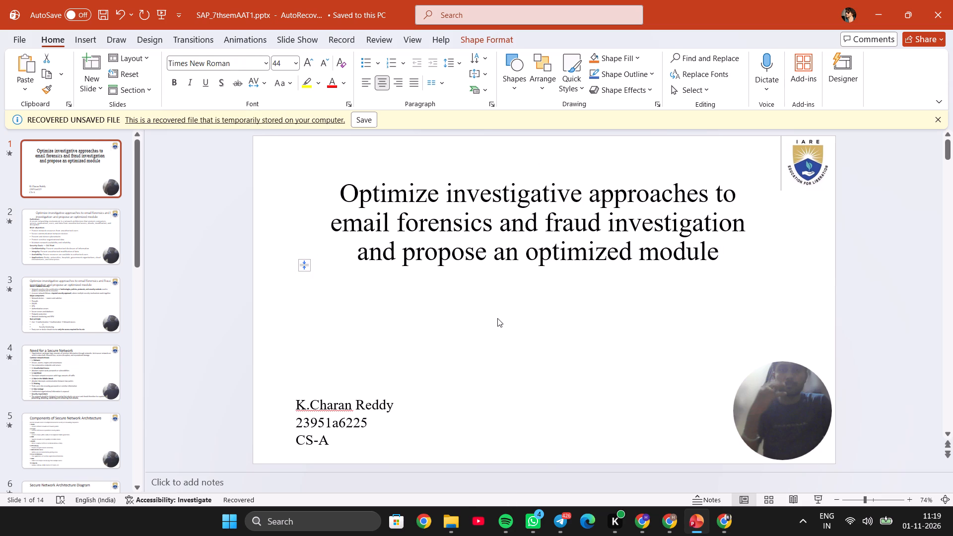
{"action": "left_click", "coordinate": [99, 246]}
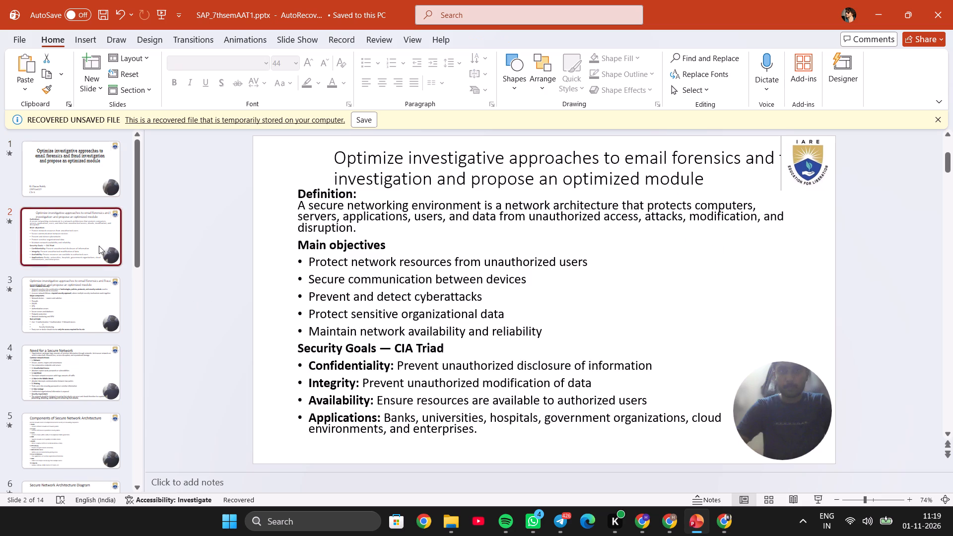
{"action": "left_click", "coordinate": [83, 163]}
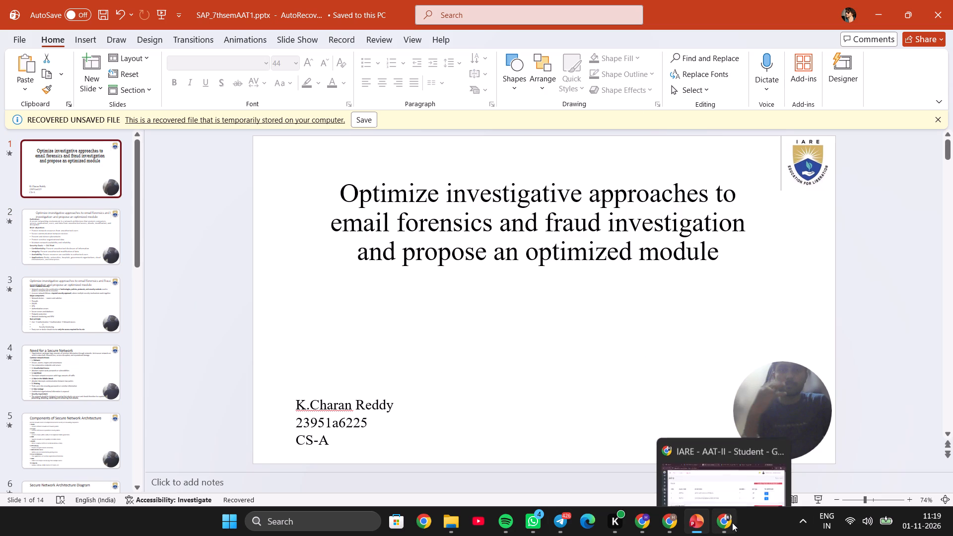
Switch to the AAT-II page in Chrome, get the ACCD19 question, and copy its full payment gateway project text.
{"action": "left_click", "coordinate": [732, 523]}
{"action": "left_click", "coordinate": [802, 236]}
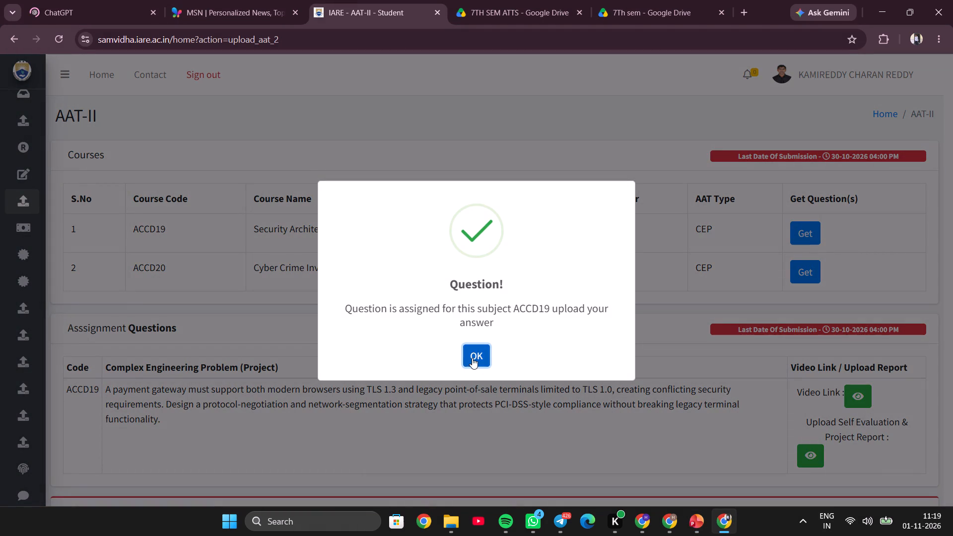
{"action": "left_click", "coordinate": [472, 358]}
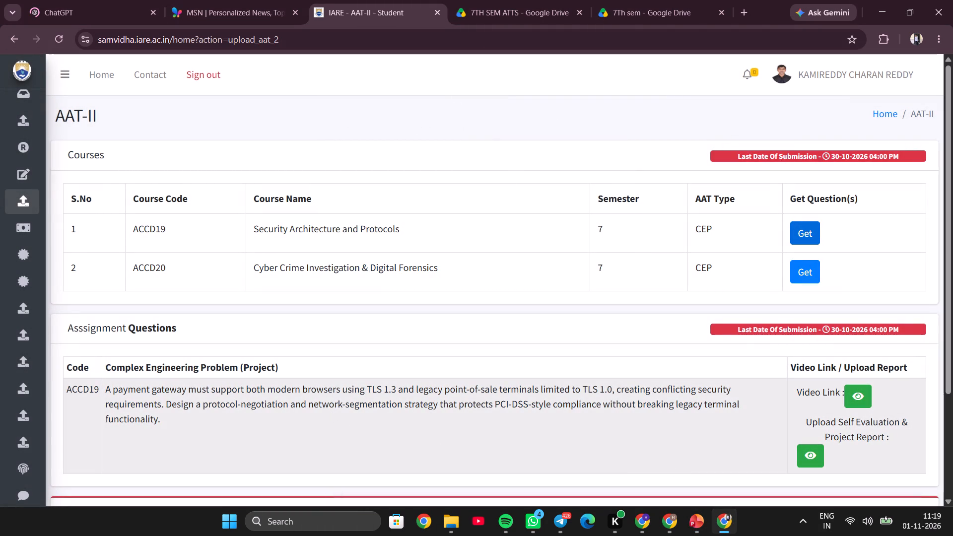
{"action": "left_click_drag", "start_coordinate": [163, 417], "coordinate": [89, 386]}
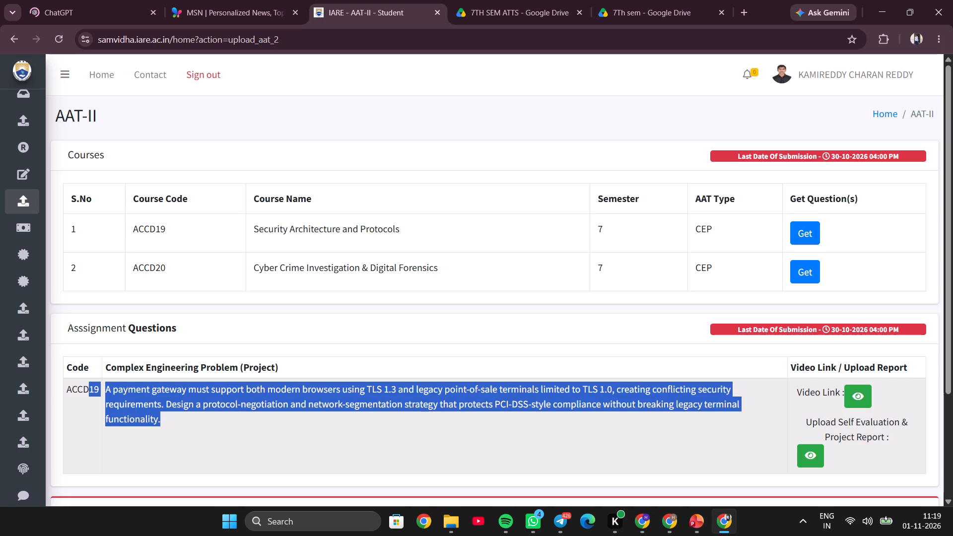
{"action": "left_click_drag", "start_coordinate": [89, 386], "coordinate": [105, 385]}
{"action": "key", "text": "ctrl+c"}
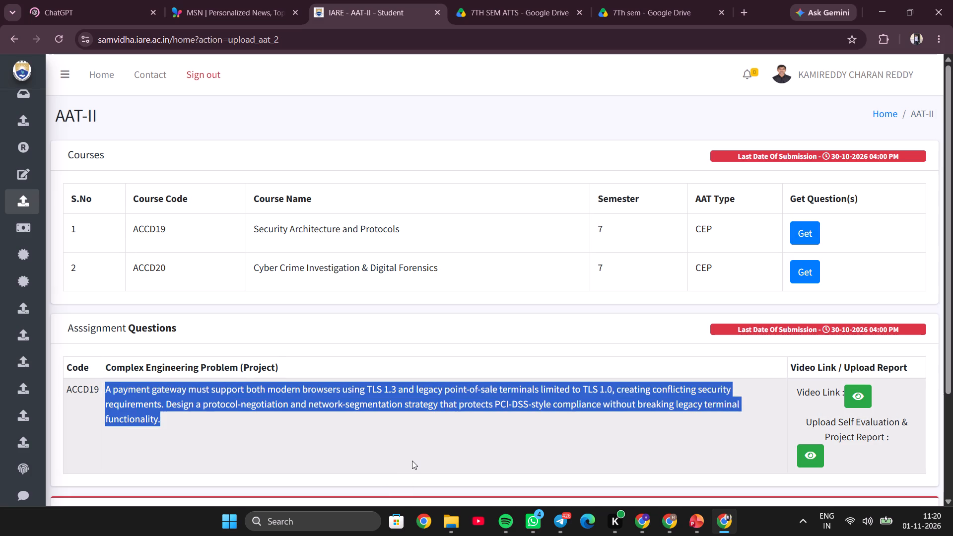
{"action": "left_click", "coordinate": [412, 461]}
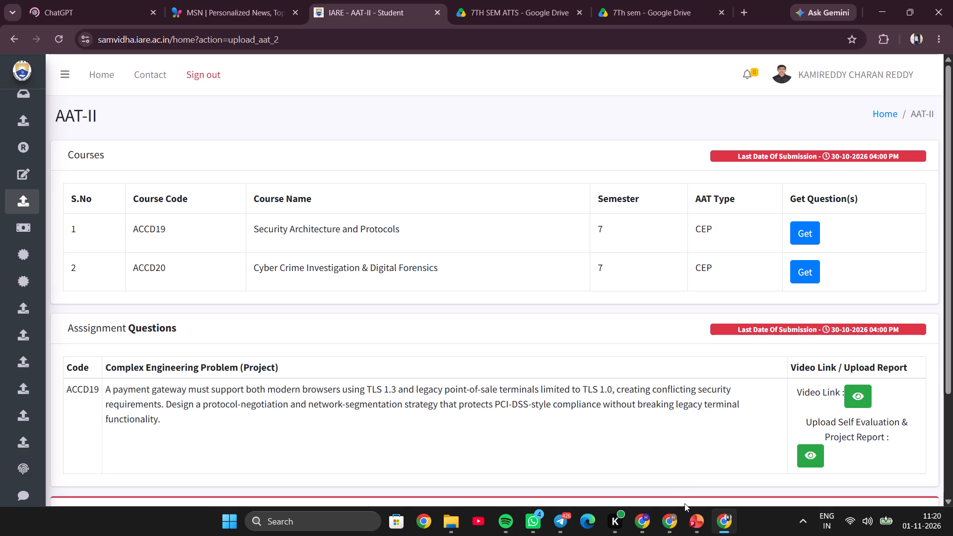
Back in PowerPoint, replace slide 1's title with the copied ACCD19 question at font size 28, justified.
{"action": "left_click", "coordinate": [692, 520]}
{"action": "left_click", "coordinate": [508, 231]}
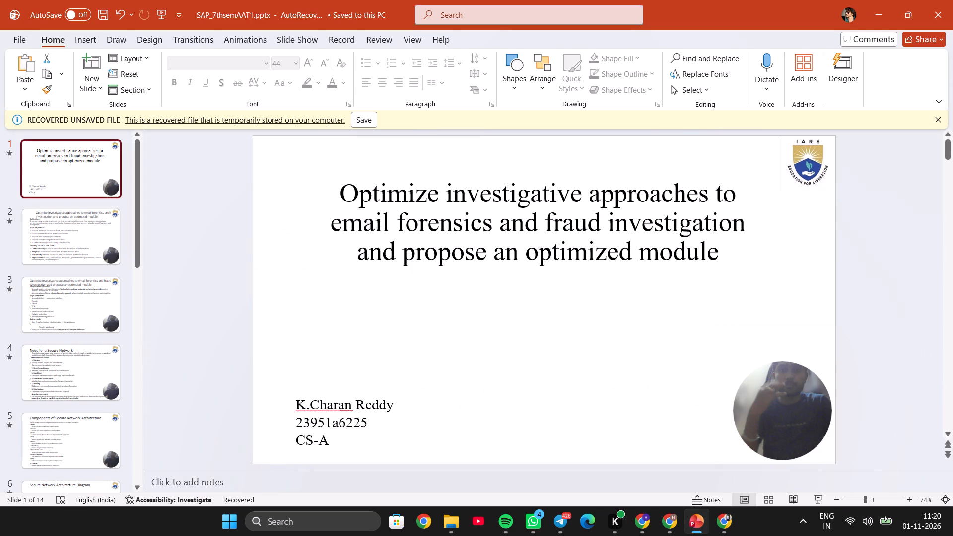
{"action": "key", "text": "ctrl+a"}
{"action": "key", "text": "ctrl+v"}
{"action": "key", "text": "ctrl+a"}
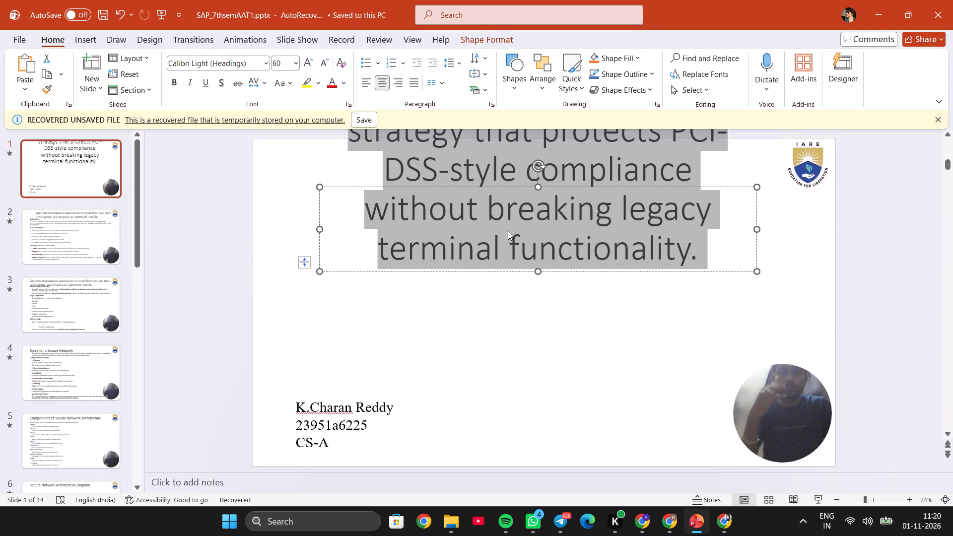
{"action": "left_click", "coordinate": [323, 64]}
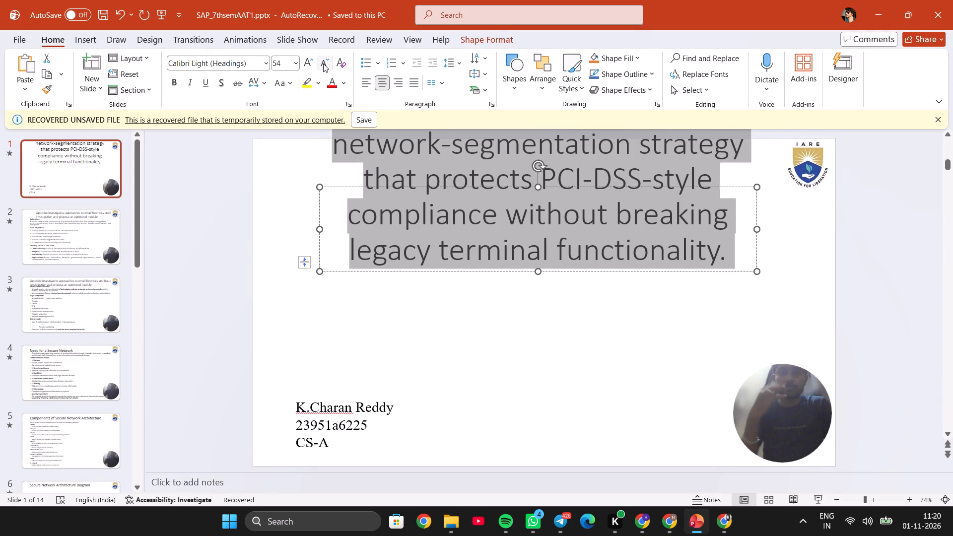
{"action": "left_click", "coordinate": [323, 64]}
{"action": "left_click", "coordinate": [323, 64]}
{"action": "left_click", "coordinate": [323, 64]}
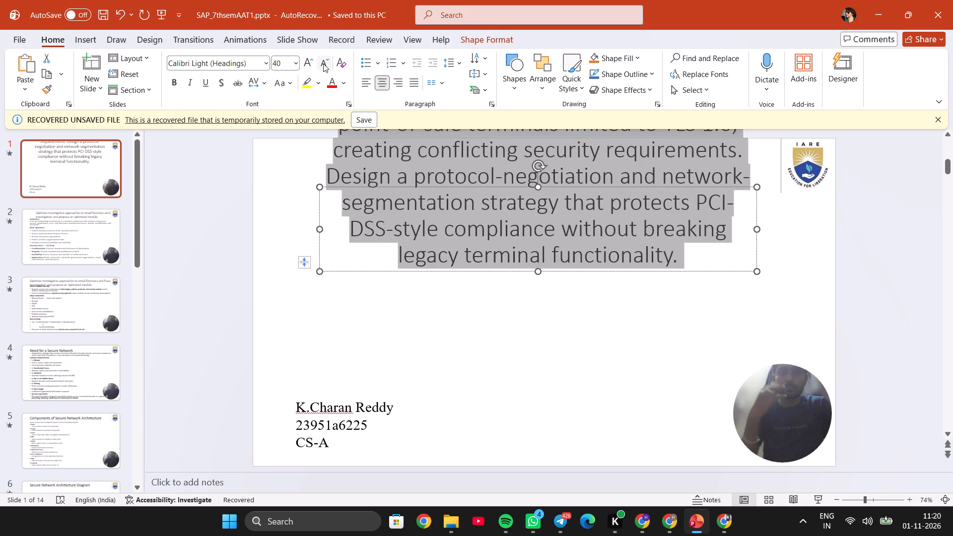
{"action": "left_click", "coordinate": [323, 64]}
{"action": "left_click", "coordinate": [323, 64]}
{"action": "left_click", "coordinate": [323, 64]}
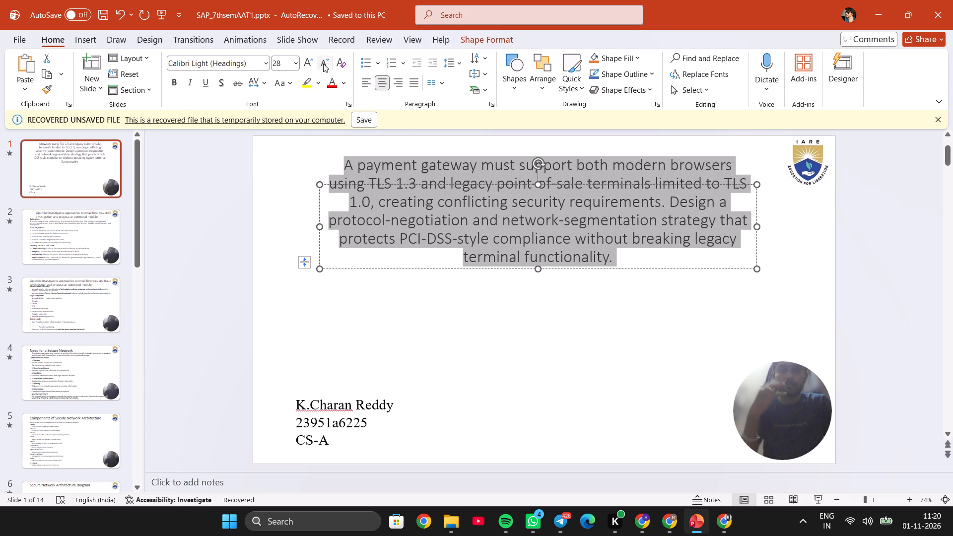
{"action": "left_click", "coordinate": [417, 85]}
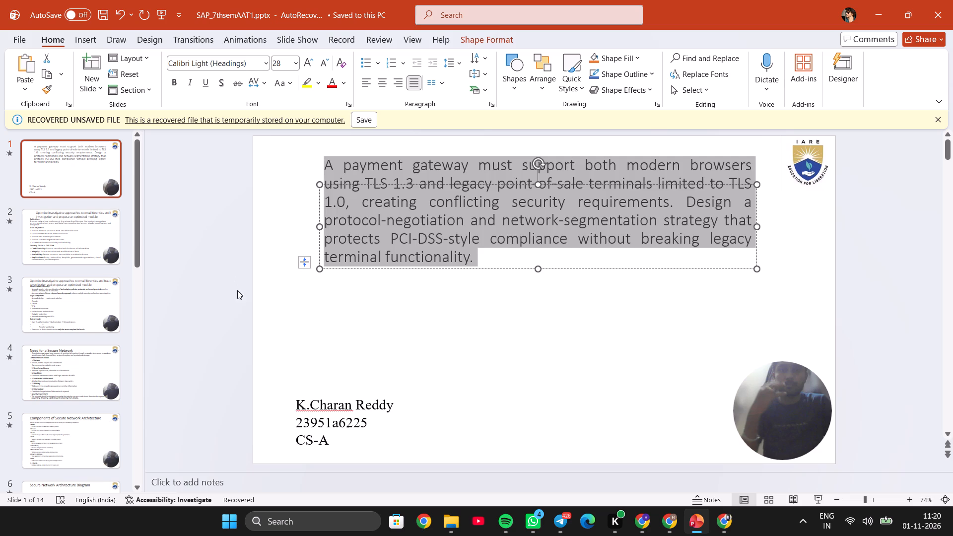
{"action": "left_click", "coordinate": [242, 306]}
Replace slide 2's title with "PCI-DSS-style compliance without breaking legacy terminal functionality", copied from slide 1's title.
{"action": "left_click", "coordinate": [56, 247]}
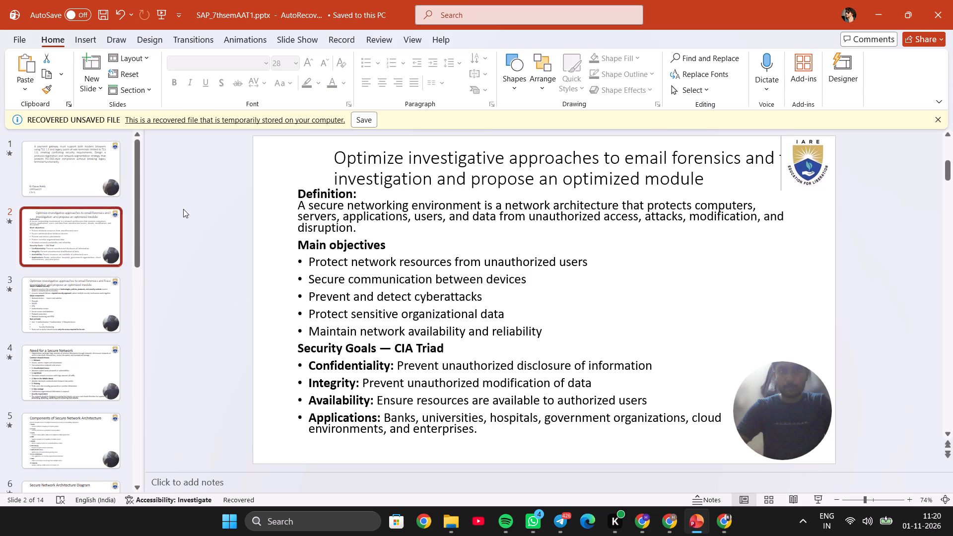
{"action": "left_click", "coordinate": [414, 179]}
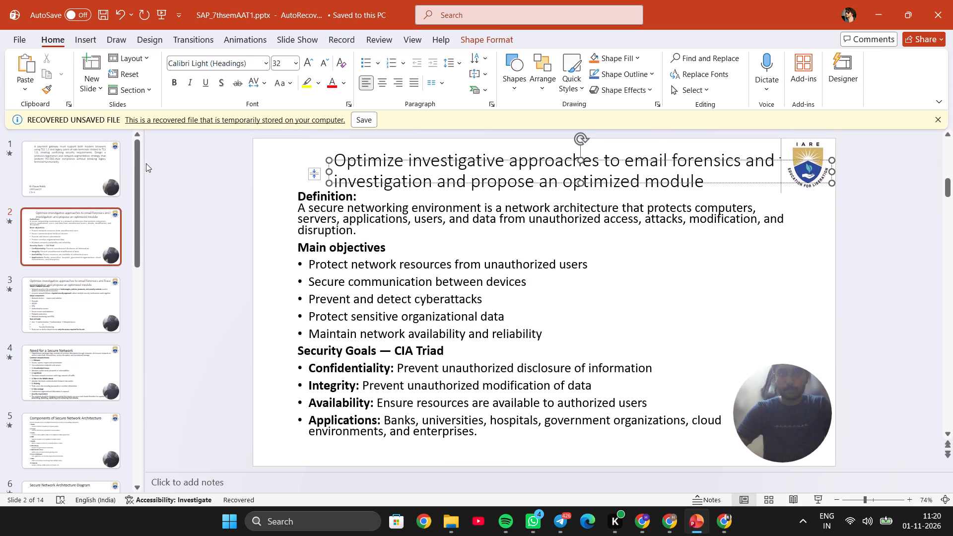
{"action": "left_click", "coordinate": [82, 162]}
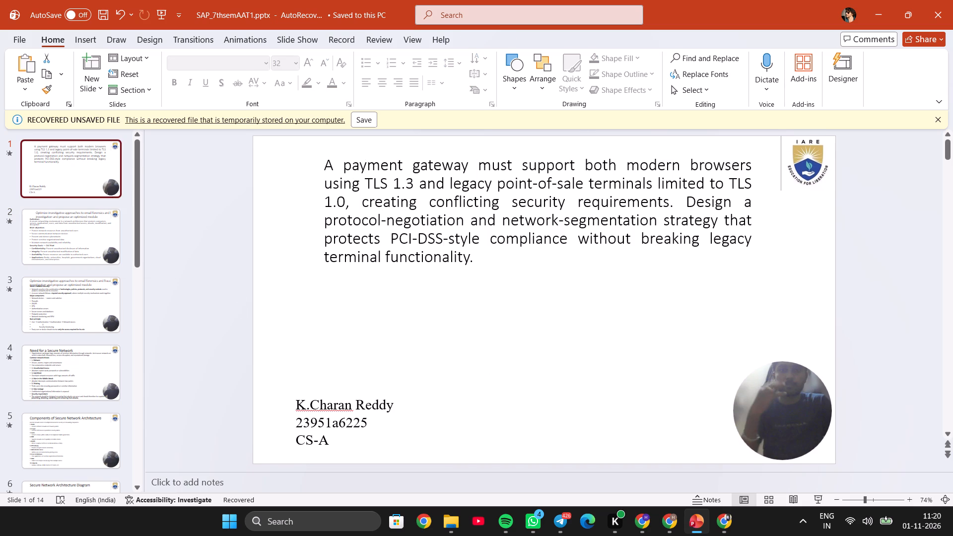
{"action": "left_click_drag", "start_coordinate": [388, 240], "coordinate": [463, 260]}
{"action": "key", "text": "ctrl+c"}
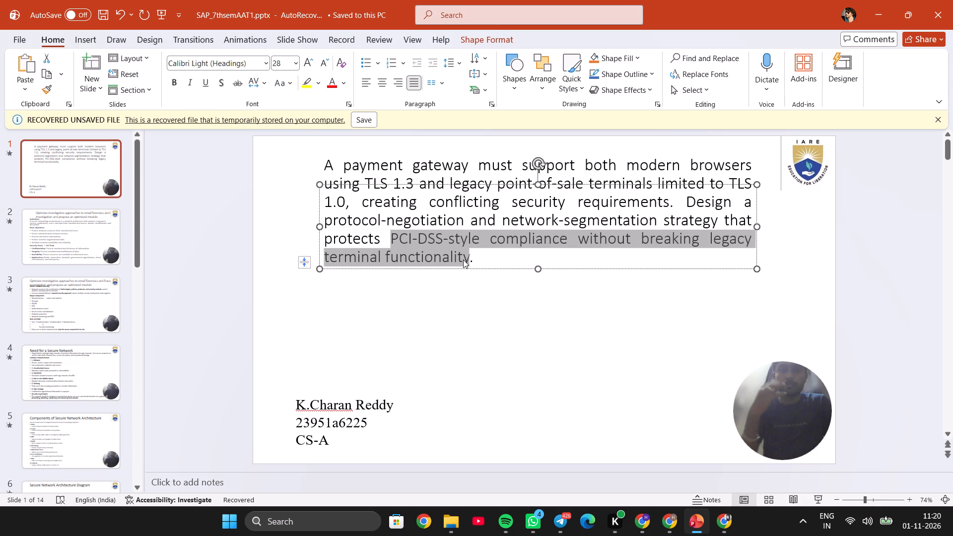
{"action": "left_click", "coordinate": [87, 238]}
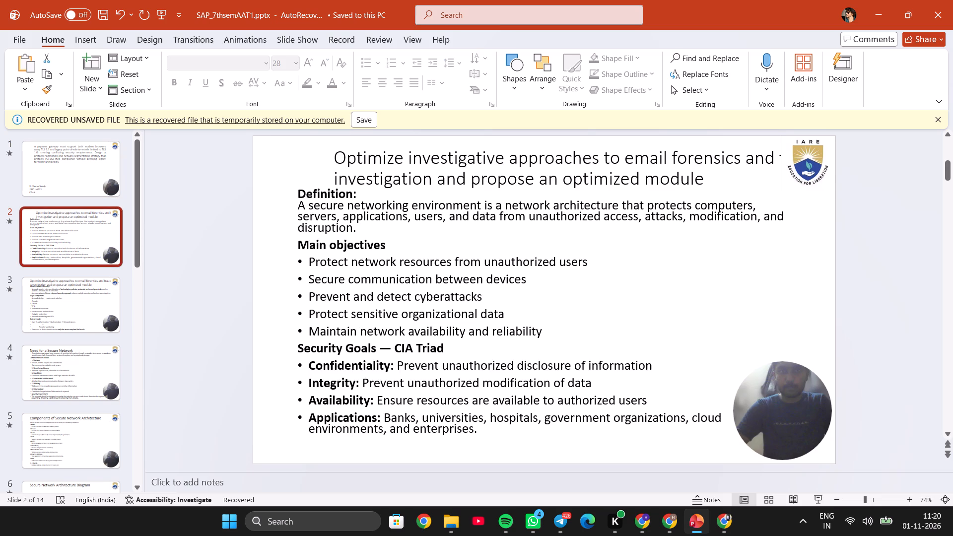
{"action": "left_click", "coordinate": [401, 187]}
{"action": "key", "text": "ctrl+a"}
{"action": "key", "text": "ctrl+v"}
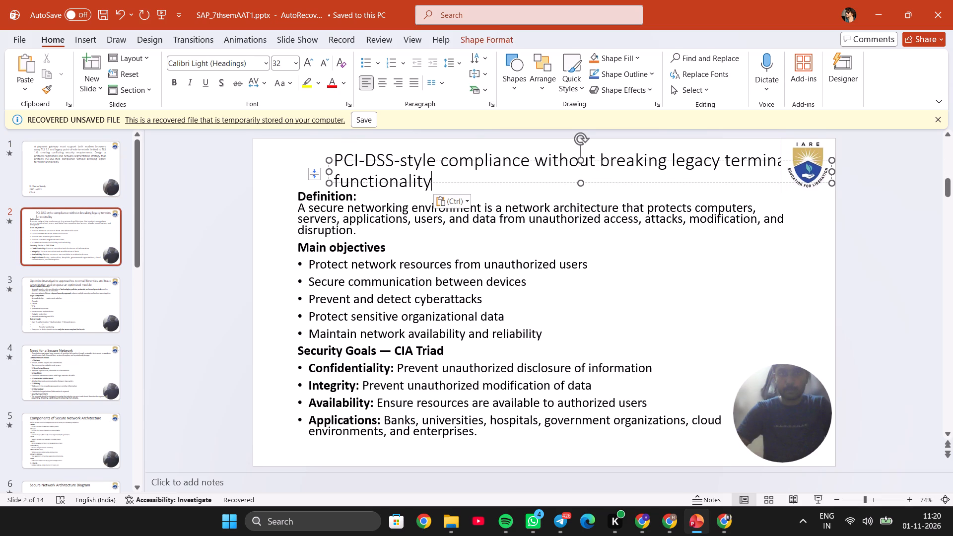
Replace slide 3's title with the copied "PCI-DSS-style compliance without breaking legacy terminal functionality" text.
{"action": "left_click", "coordinate": [99, 300]}
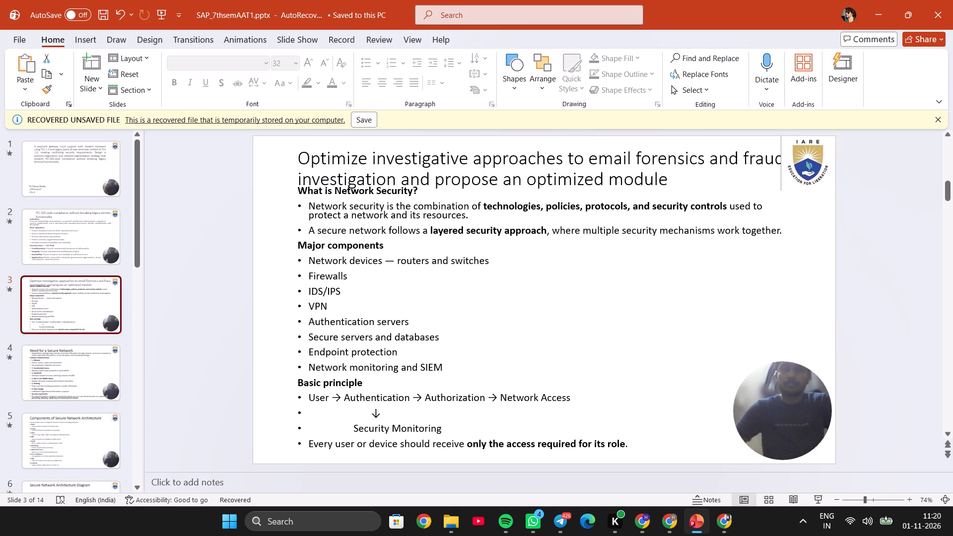
{"action": "left_click", "coordinate": [377, 169]}
{"action": "key", "text": "ctrl+a"}
{"action": "key", "text": "ctrl+v"}
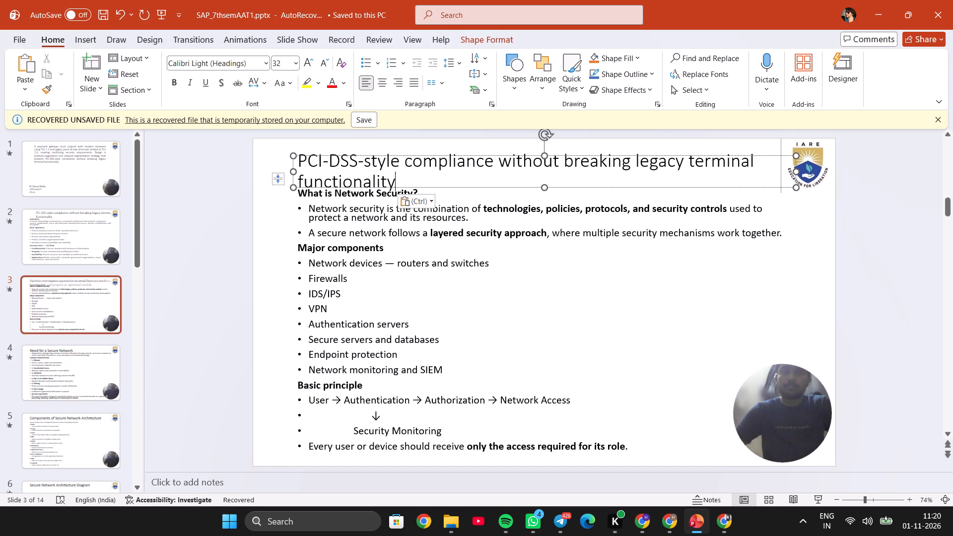
{"action": "left_click", "coordinate": [215, 293]}
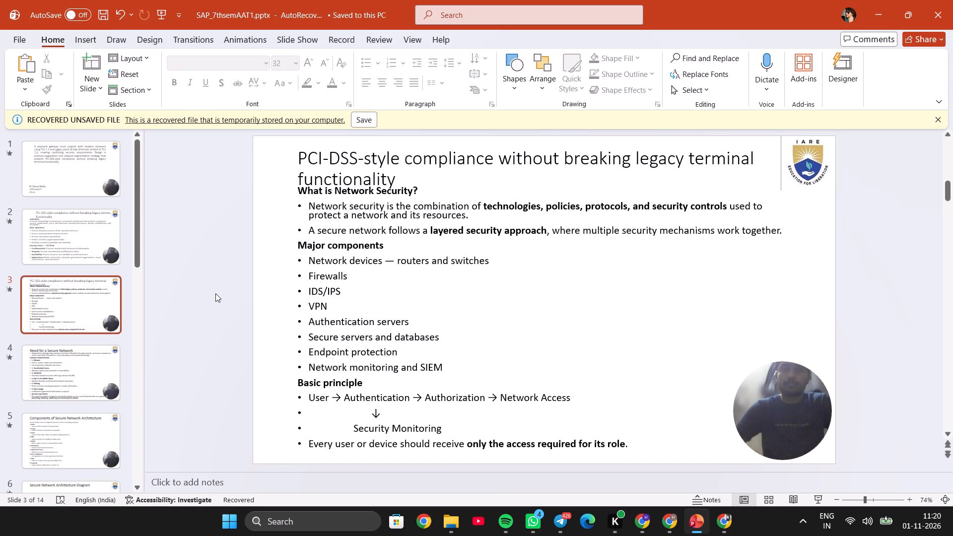
Replace slide 4's title "Need for a Secure Network" with the copied PCI-DSS compliance text and reduce it to font size 28.
{"action": "left_click", "coordinate": [71, 166]}
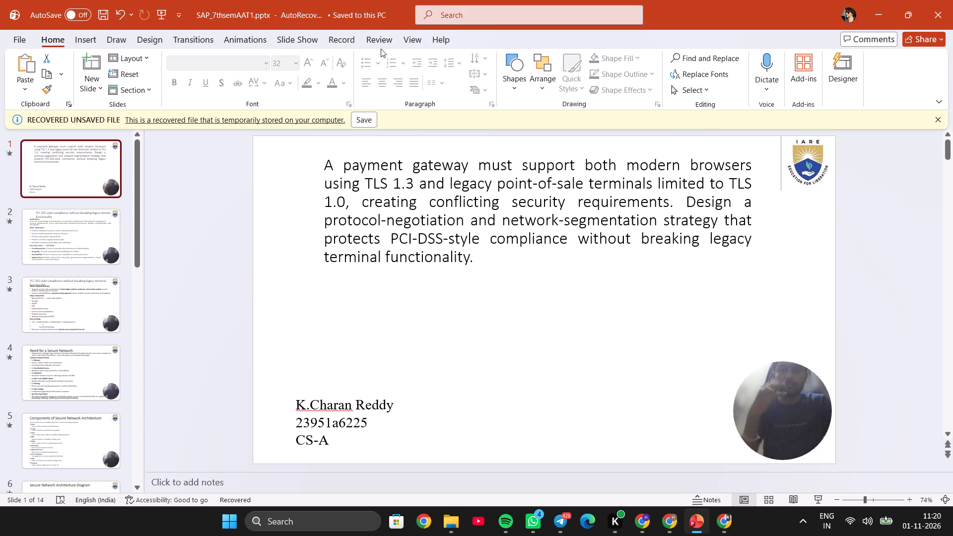
{"action": "left_click", "coordinate": [84, 370]}
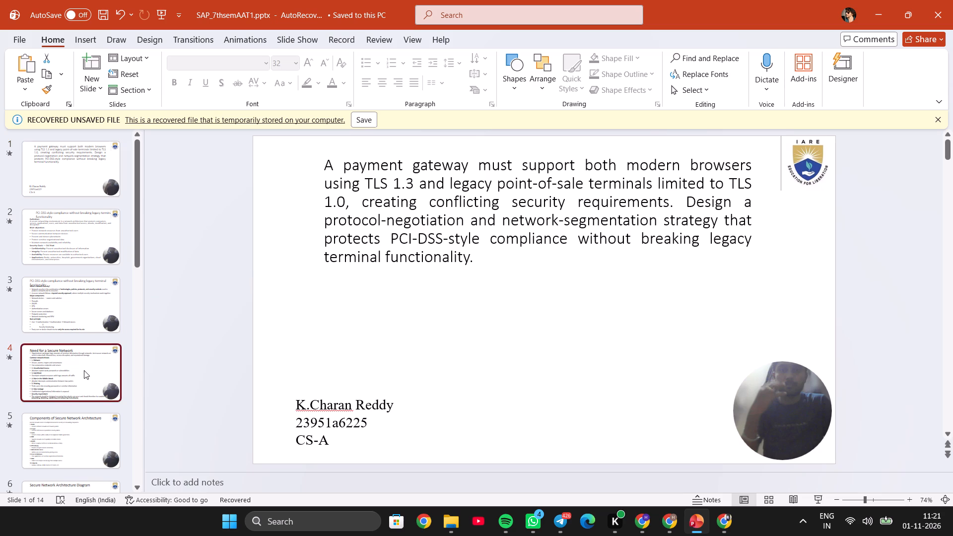
{"action": "left_click", "coordinate": [370, 165]}
{"action": "key", "text": "ctrl+a"}
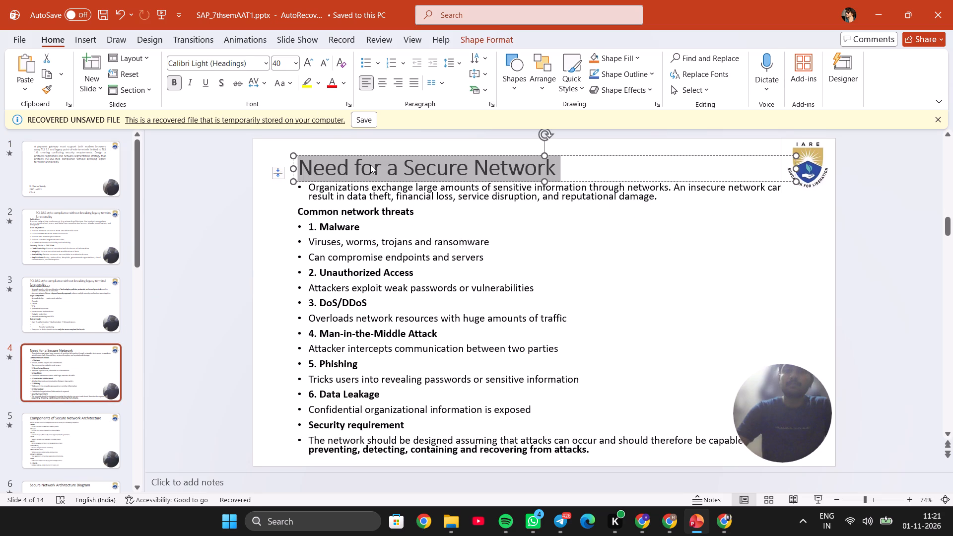
{"action": "key", "text": "ctrl+v"}
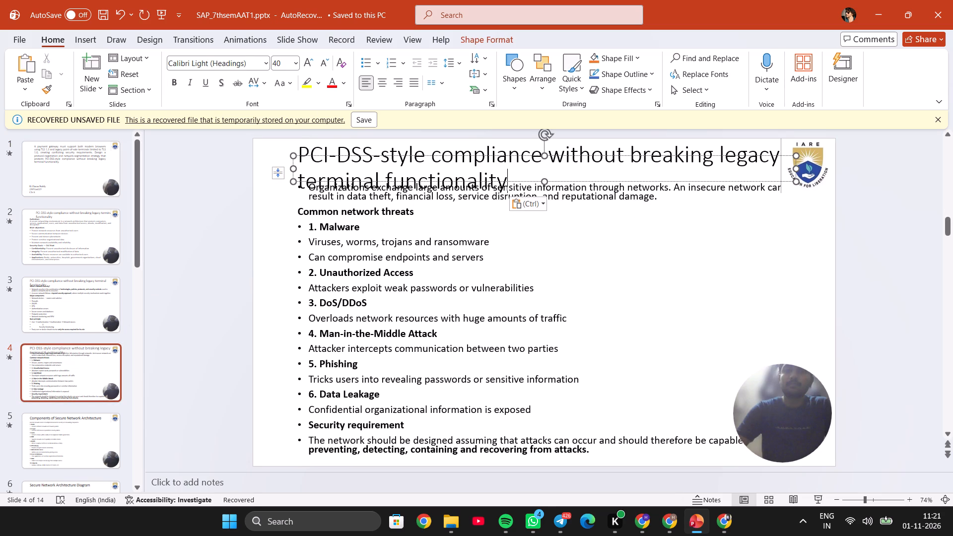
{"action": "left_click", "coordinate": [375, 177]}
{"action": "key", "text": "ctrl+a"}
{"action": "double_click", "coordinate": [328, 62]}
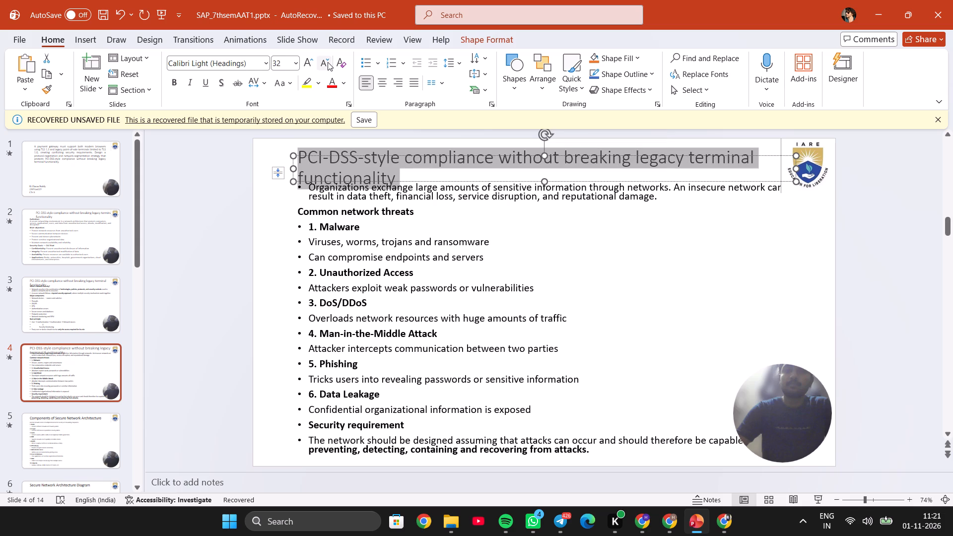
{"action": "left_click", "coordinate": [328, 62]}
{"action": "left_click", "coordinate": [182, 263]}
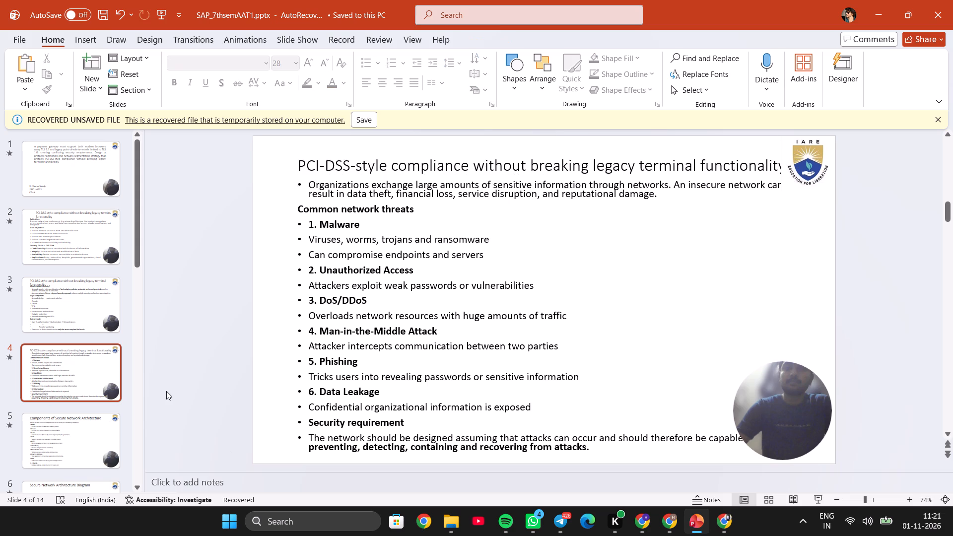
Paste the copied PCI-DSS compliance text into slide 5's title and reduce the whole title to font size 24.
{"action": "left_click", "coordinate": [55, 432]}
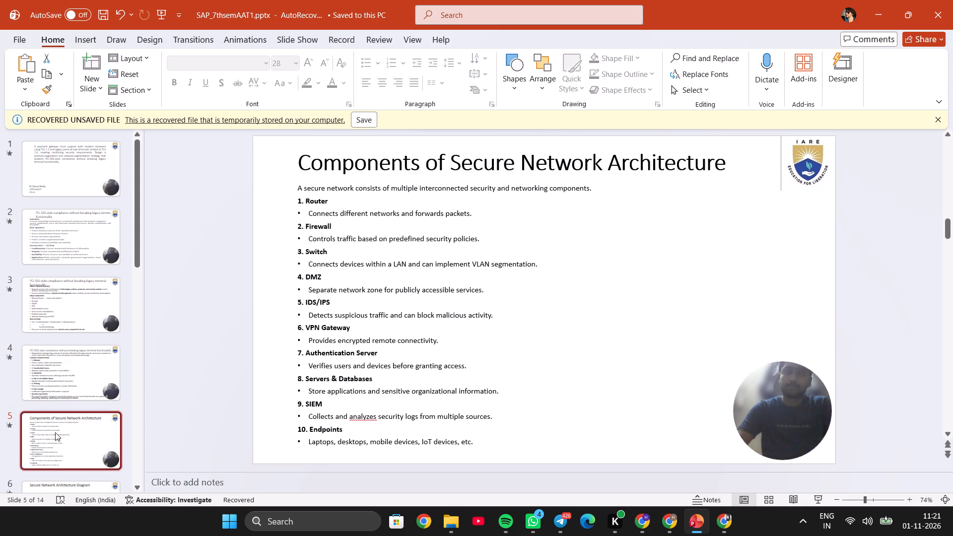
{"action": "left_click", "coordinate": [392, 178]}
{"action": "left_click", "coordinate": [397, 166]}
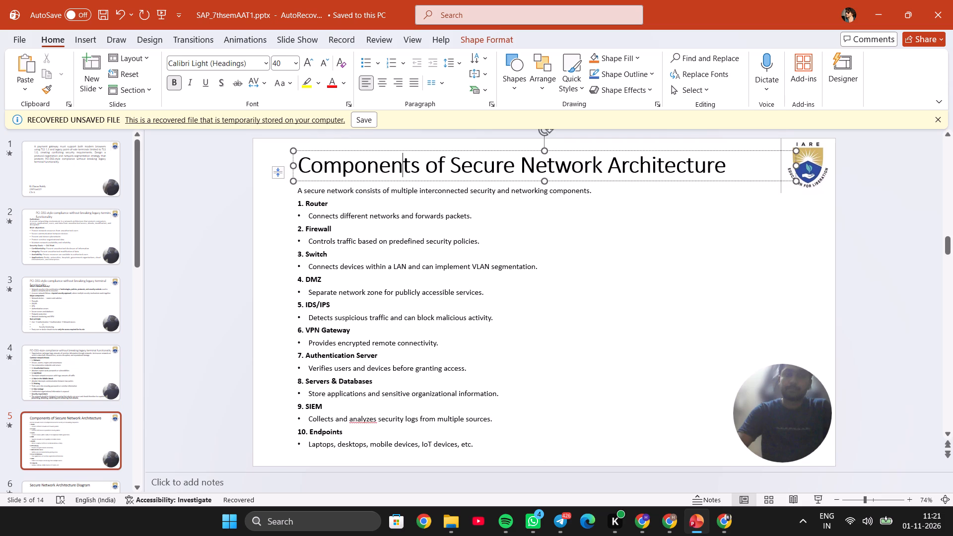
{"action": "key", "text": "ctrl+a"}
{"action": "left_click", "coordinate": [397, 166], "text": "ctrl"}
{"action": "key", "text": "ctrl+v"}
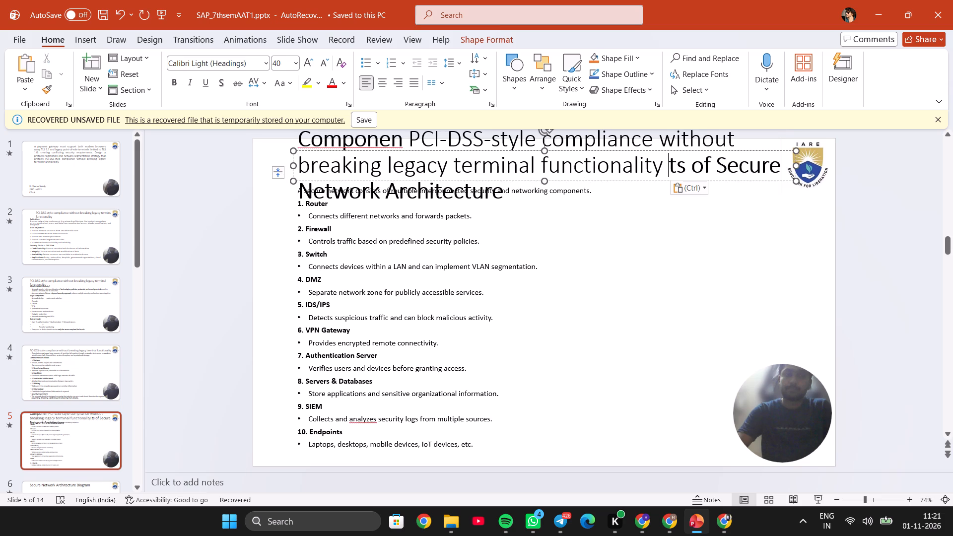
{"action": "key", "text": "ctrl+a"}
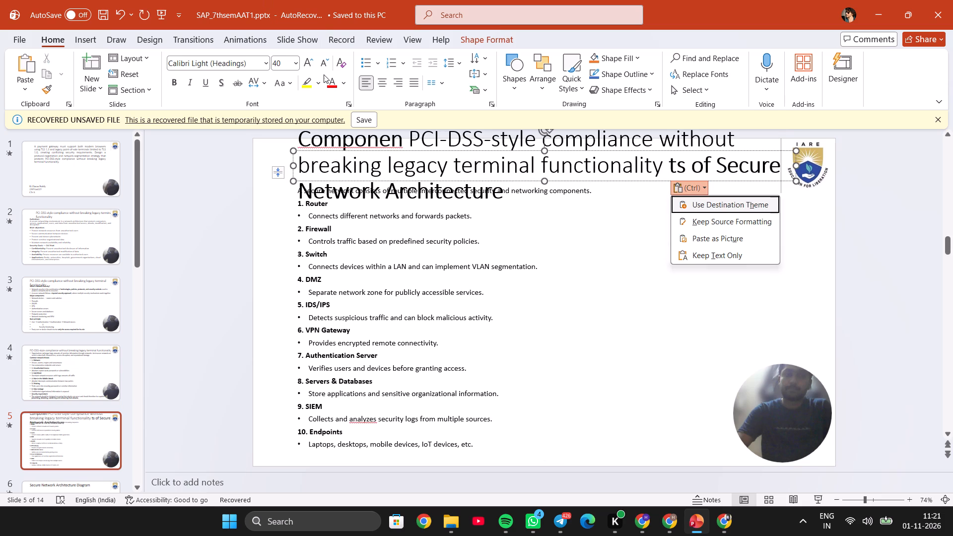
{"action": "left_click", "coordinate": [393, 151]}
{"action": "key", "text": "ctrl+a"}
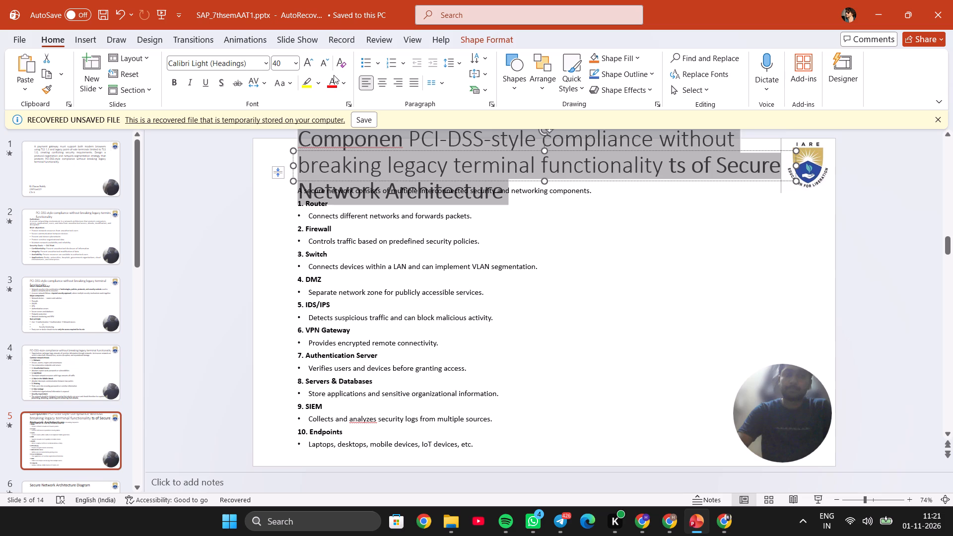
{"action": "double_click", "coordinate": [329, 70]}
{"action": "left_click", "coordinate": [329, 70]}
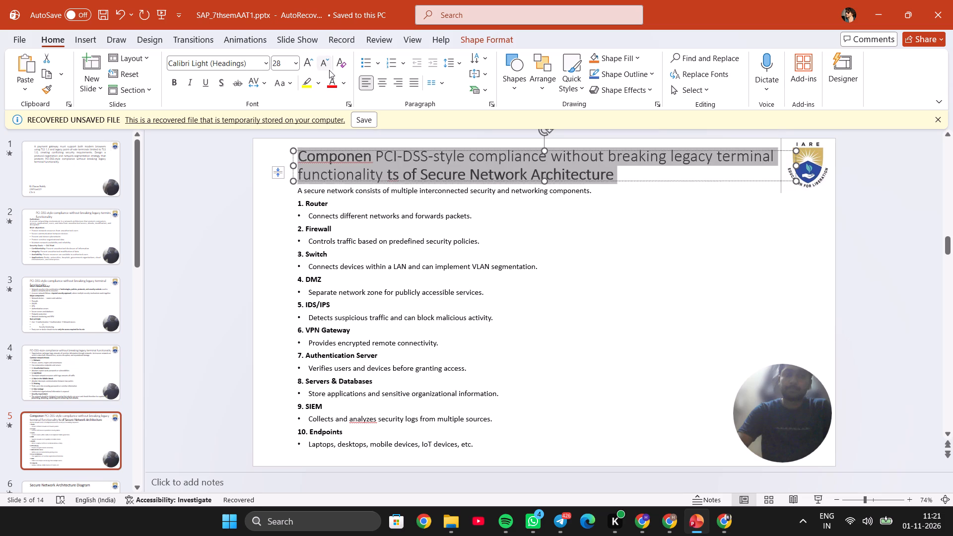
{"action": "left_click", "coordinate": [329, 70]}
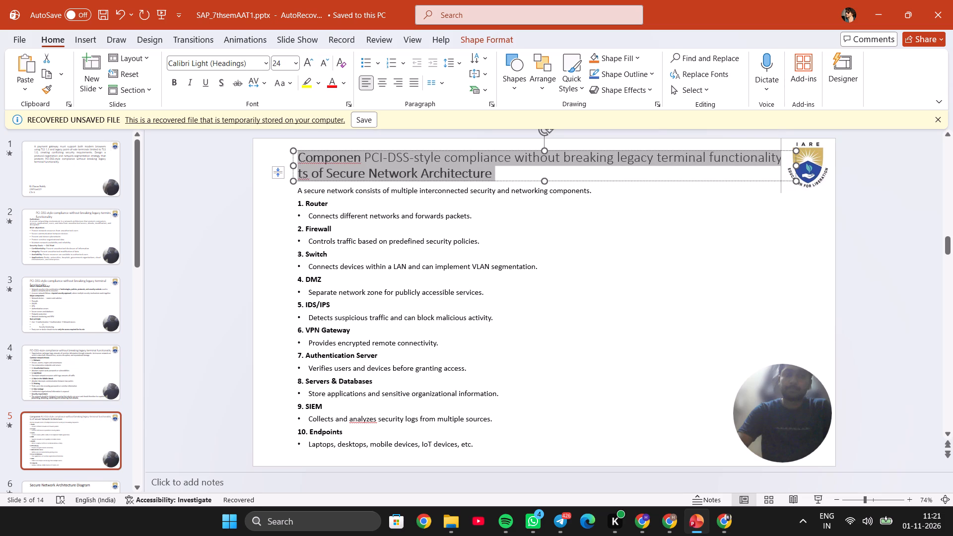
Delete the leftover pieces of "Components of Secure Network Architecture" around the PCI-DSS compliance text in slide 5's title.
{"action": "left_click", "coordinate": [355, 157]}
{"action": "left_click", "coordinate": [362, 157]}
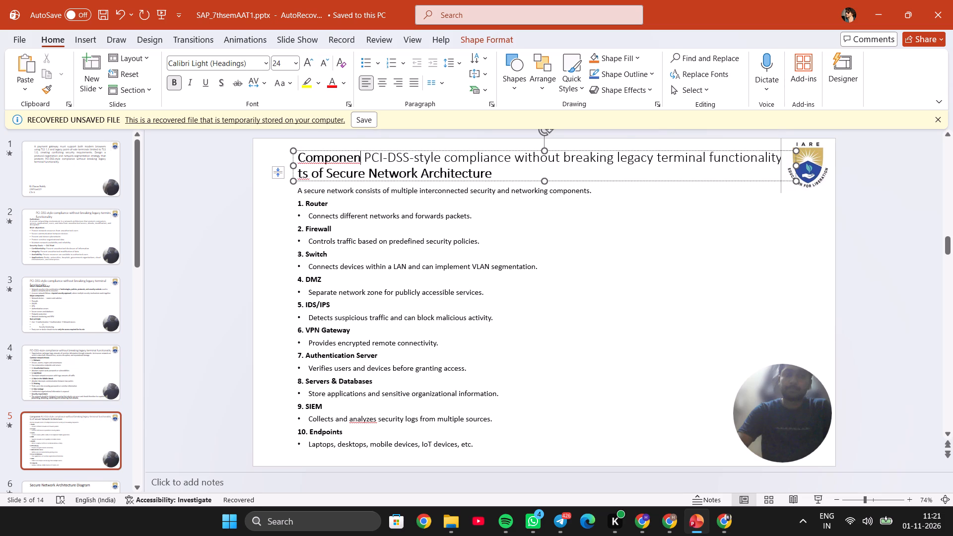
{"action": "key", "text": "t"}
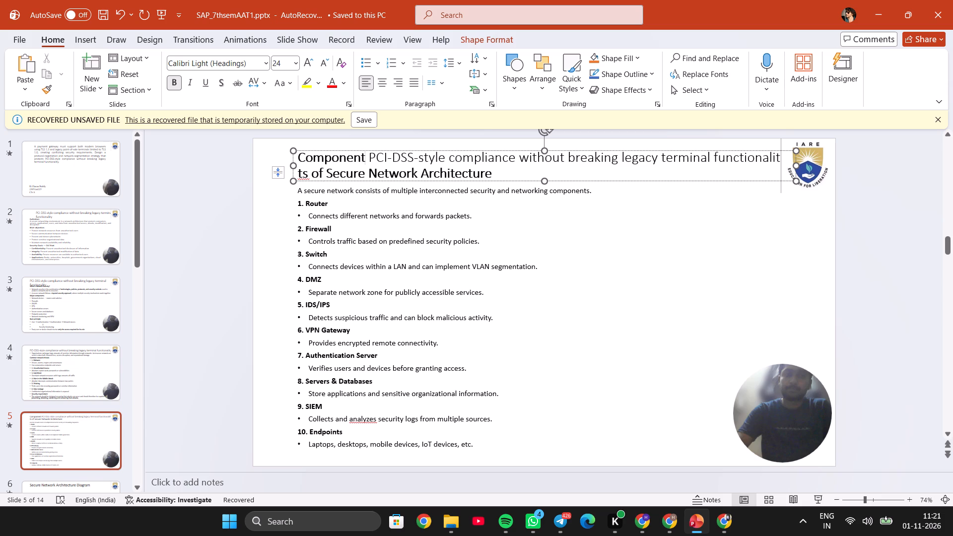
{"action": "key", "text": "BackSpace"}
{"action": "key", "text": "BackSpace"}
{"action": "key", "text": "BackSpace"}
{"action": "key", "text": "BackSpace"}
{"action": "key", "text": "BackSpace"}
{"action": "key", "text": "BackSpace"}
{"action": "key", "text": "BackSpace"}
{"action": "key", "text": "BackSpace"}
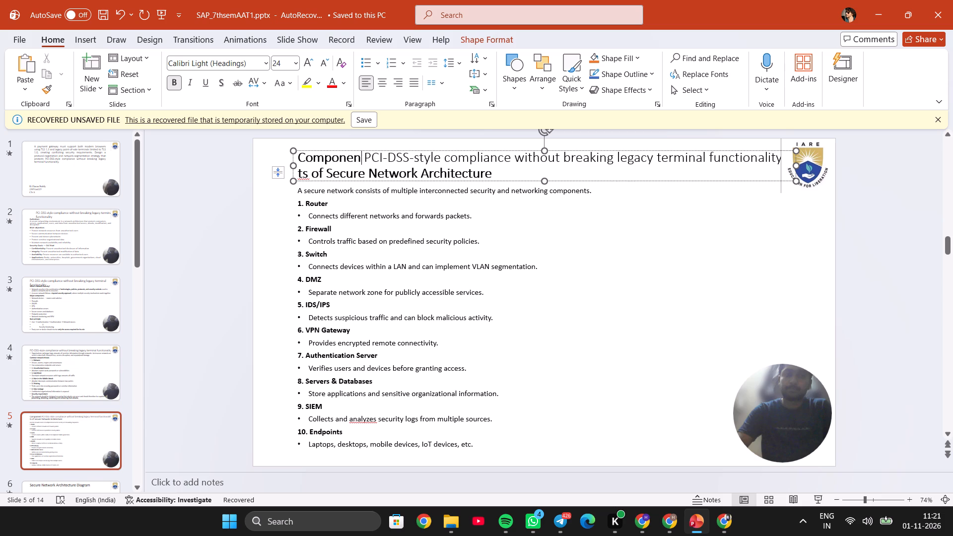
{"action": "key", "text": "BackSpace"}
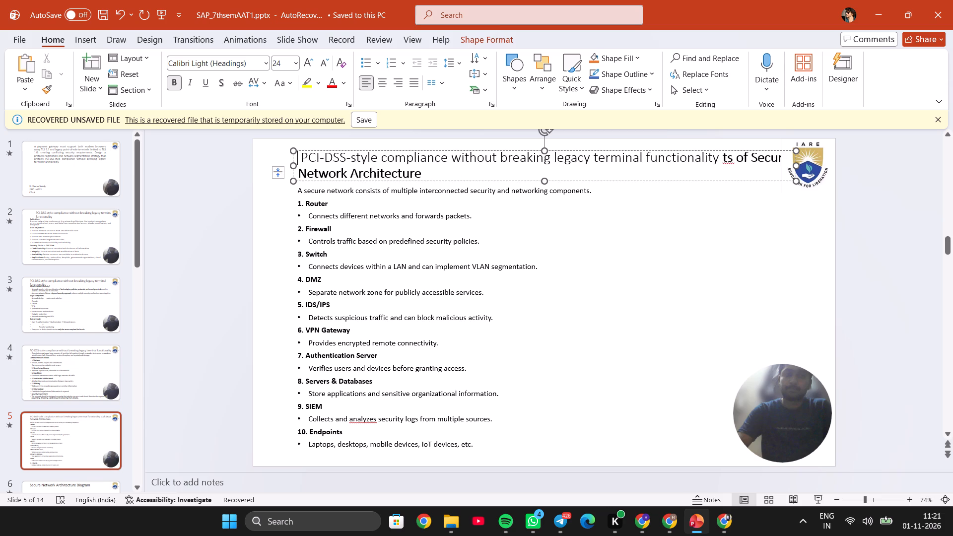
{"action": "left_click", "coordinate": [428, 174]}
{"action": "key", "text": "BackSpace"}
{"action": "key", "text": "BackSpace"}
{"action": "key", "text": "BackSpace"}
{"action": "key", "text": "BackSpace"}
{"action": "key", "text": "BackSpace"}
{"action": "key", "text": "BackSpace"}
{"action": "key", "text": "BackSpace"}
{"action": "key", "text": "BackSpace"}
{"action": "key", "text": "BackSpace"}
{"action": "key", "text": "BackSpace"}
{"action": "key", "text": "BackSpace"}
{"action": "key", "text": "BackSpace"}
{"action": "key", "text": "BackSpace"}
{"action": "key", "text": "BackSpace"}
{"action": "key", "text": "BackSpace"}
{"action": "key", "text": "BackSpace"}
{"action": "key", "text": "BackSpace"}
{"action": "key", "text": "BackSpace"}
{"action": "key", "text": "BackSpace"}
{"action": "key", "text": "BackSpace"}
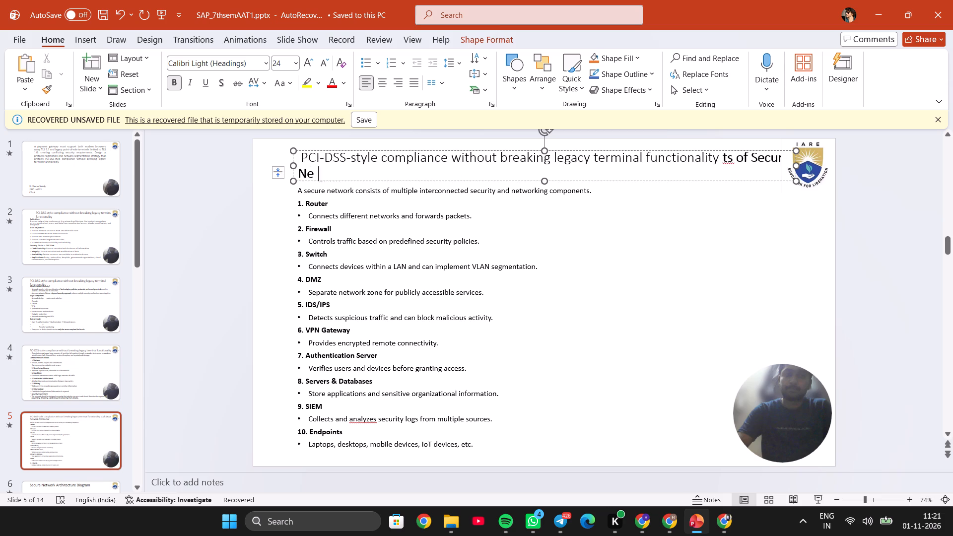
{"action": "key", "text": "BackSpace"}
{"action": "key", "text": "BackSpace"}
{"action": "key", "text": "BackSpace"}
{"action": "key", "text": "BackSpace"}
{"action": "key", "text": "BackSpace"}
{"action": "key", "text": "BackSpace"}
{"action": "key", "text": "BackSpace"}
{"action": "key", "text": "BackSpace"}
{"action": "key", "text": "BackSpace"}
{"action": "key", "text": "BackSpace"}
{"action": "key", "text": "BackSpace"}
{"action": "key", "text": "BackSpace"}
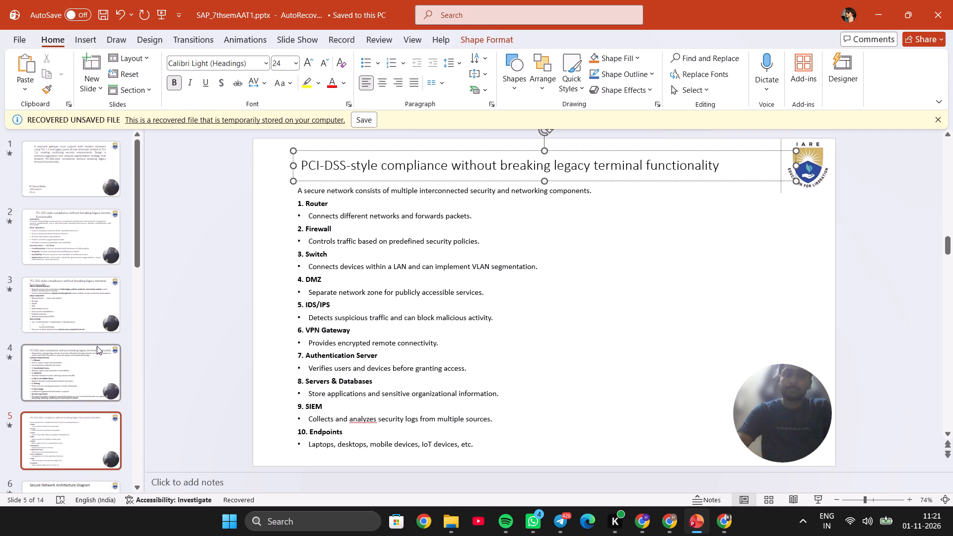
Return to slide 1 and open the video export page for the retitled presentation.
{"action": "scroll", "coordinate": [85, 281], "scroll_direction": "up", "scroll_amount": 4}
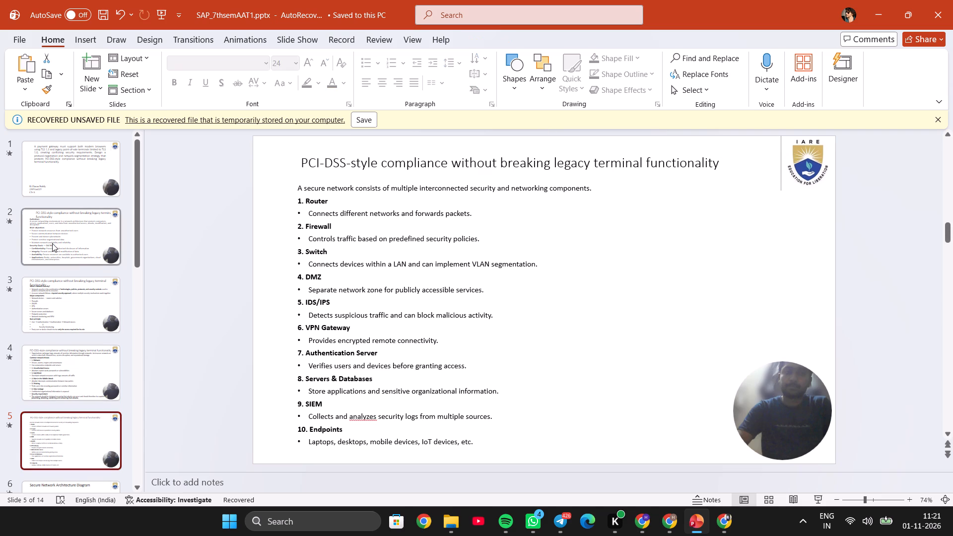
{"action": "left_click", "coordinate": [68, 187]}
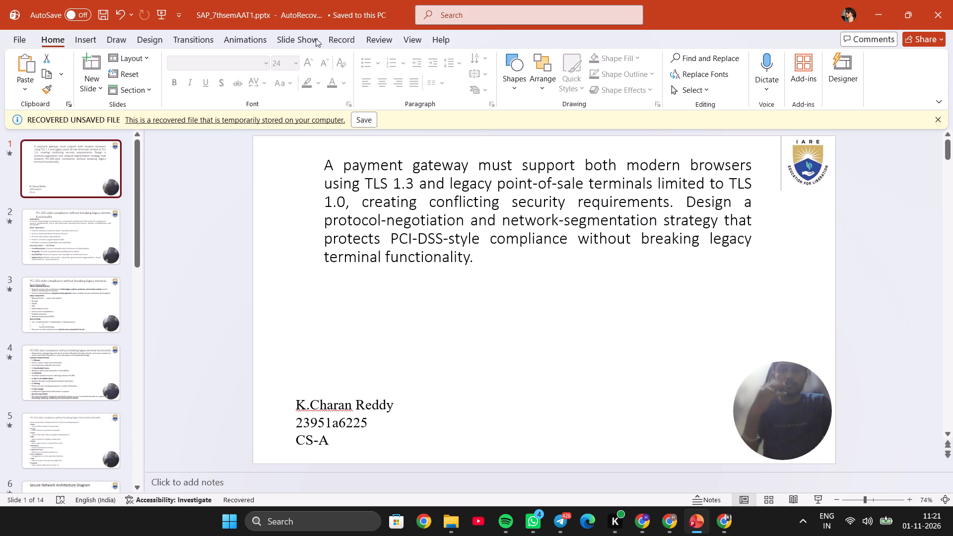
{"action": "left_click", "coordinate": [340, 39]}
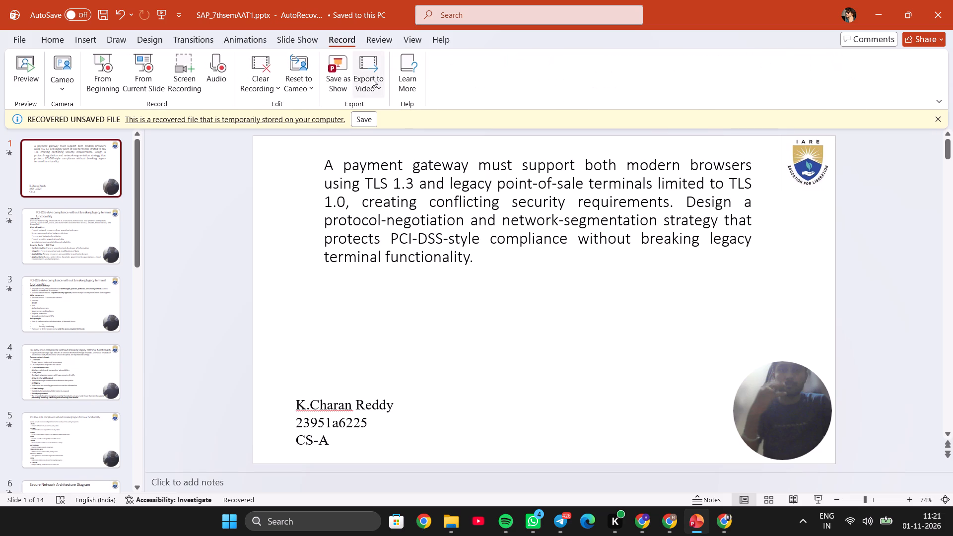
{"action": "left_click", "coordinate": [372, 78]}
{"action": "left_click", "coordinate": [389, 114]}
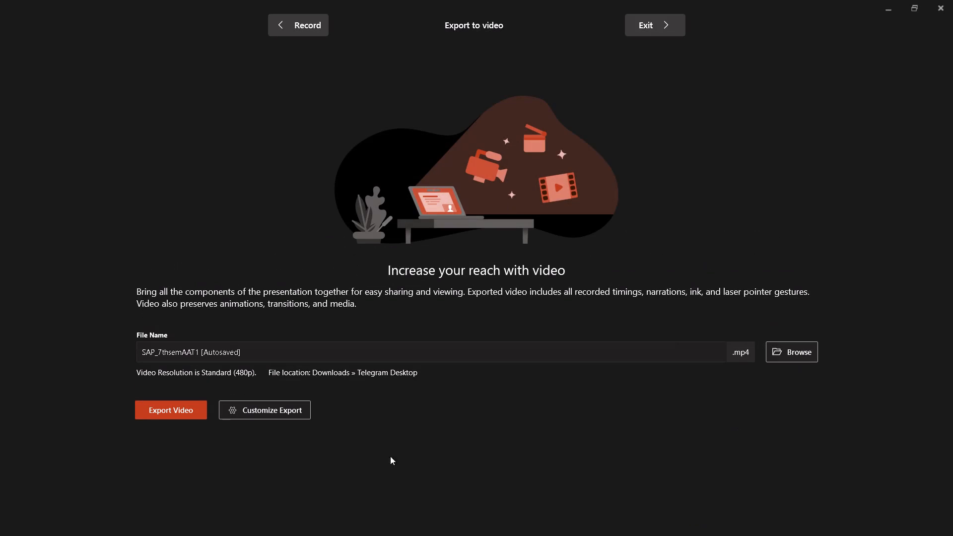
Replace the export file name with ccdf_cep.
{"action": "left_click", "coordinate": [177, 349]}
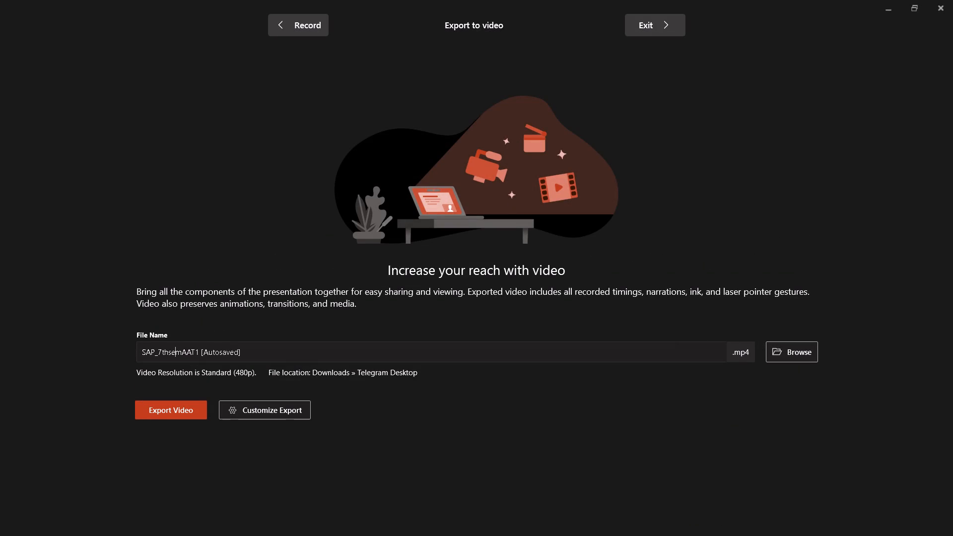
{"action": "left_click", "coordinate": [250, 353]}
{"action": "key", "text": "BackSpace"}
{"action": "key", "text": "BackSpace"}
{"action": "key", "text": "BackSpace"}
{"action": "key", "text": "BackSpace"}
{"action": "key", "text": "BackSpace"}
{"action": "key", "text": "BackSpace"}
{"action": "key", "text": "BackSpace"}
{"action": "key", "text": "BackSpace"}
{"action": "key", "text": "BackSpace"}
{"action": "key", "text": "BackSpace"}
{"action": "key", "text": "BackSpace"}
{"action": "key", "text": "BackSpace"}
{"action": "key", "text": "BackSpace"}
{"action": "key", "text": "BackSpace"}
{"action": "key", "text": "BackSpace"}
{"action": "key", "text": "BackSpace"}
{"action": "key", "text": "BackSpace"}
{"action": "key", "text": "BackSpace"}
{"action": "key", "text": "BackSpace"}
{"action": "key", "text": "BackSpace"}
{"action": "key", "text": "BackSpace"}
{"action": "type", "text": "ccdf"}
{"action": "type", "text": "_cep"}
Choose the majorProject folder as the file location and export the presentation there as an MPEG-4 video.
{"action": "left_click", "coordinate": [792, 358]}
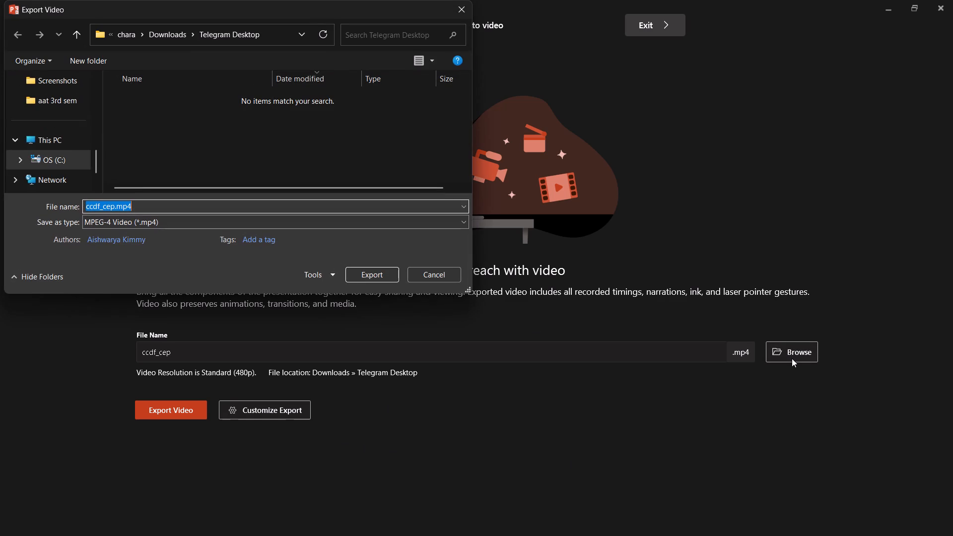
{"action": "left_click", "coordinate": [98, 111]}
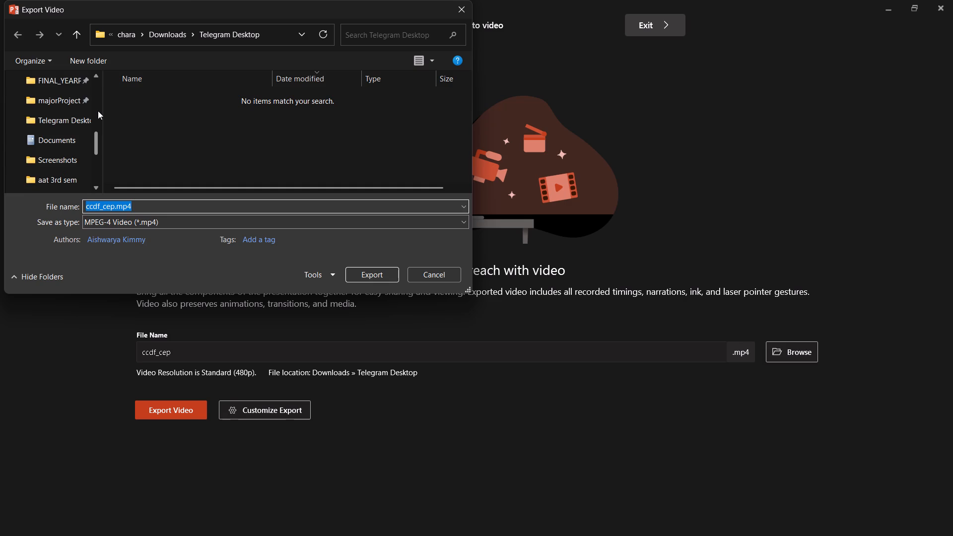
{"action": "left_click", "coordinate": [45, 106]}
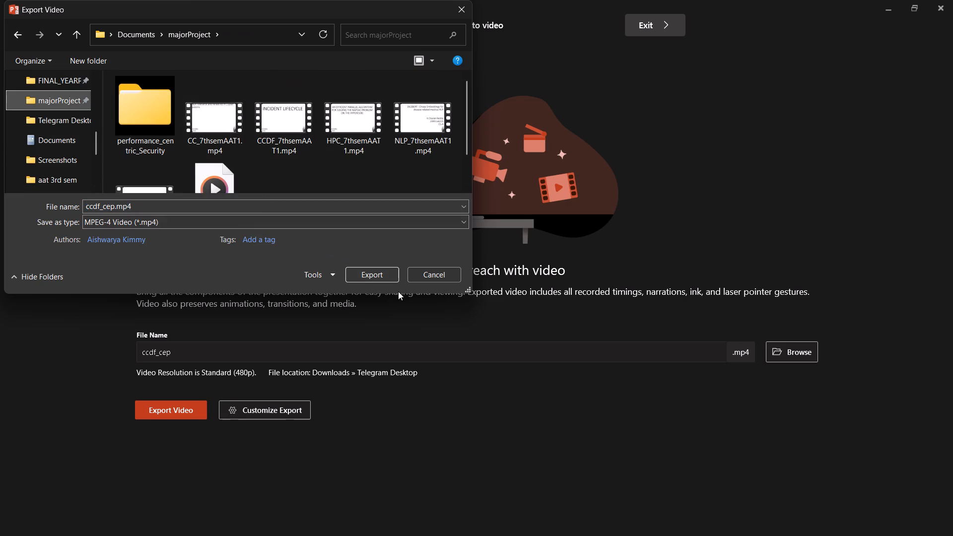
{"action": "left_click", "coordinate": [378, 281]}
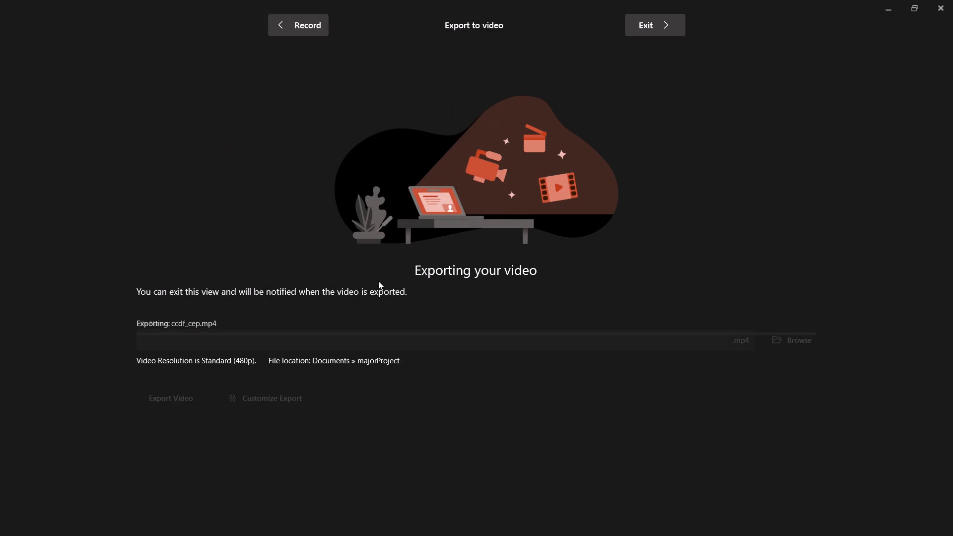
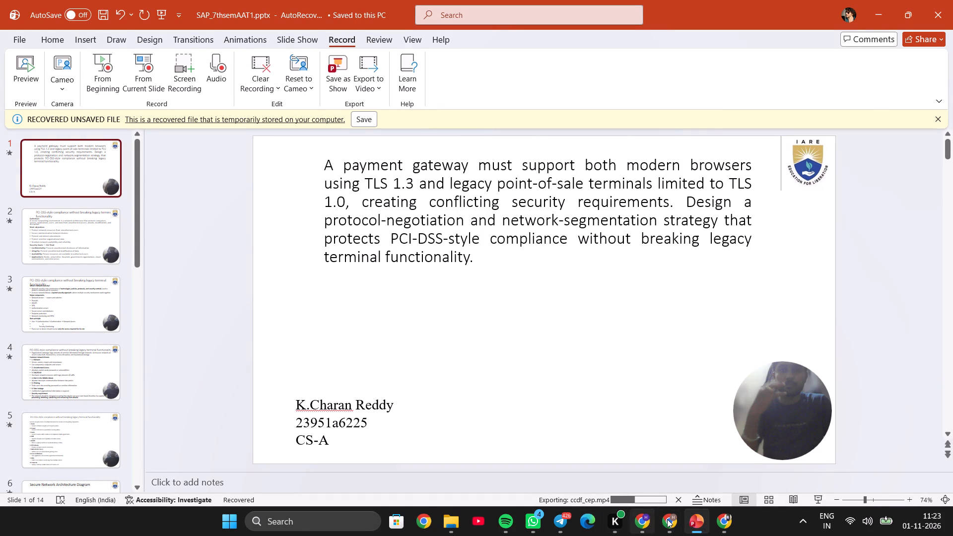
Switch to the college portal in the browser and open its AAT (Concept Video) upload page.
{"action": "left_click", "coordinate": [718, 523]}
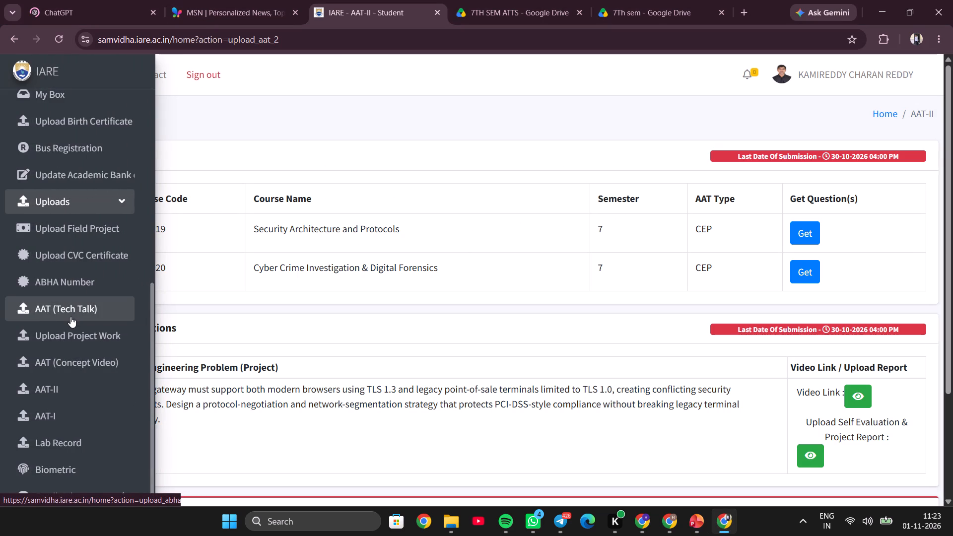
{"action": "left_click", "coordinate": [70, 389]}
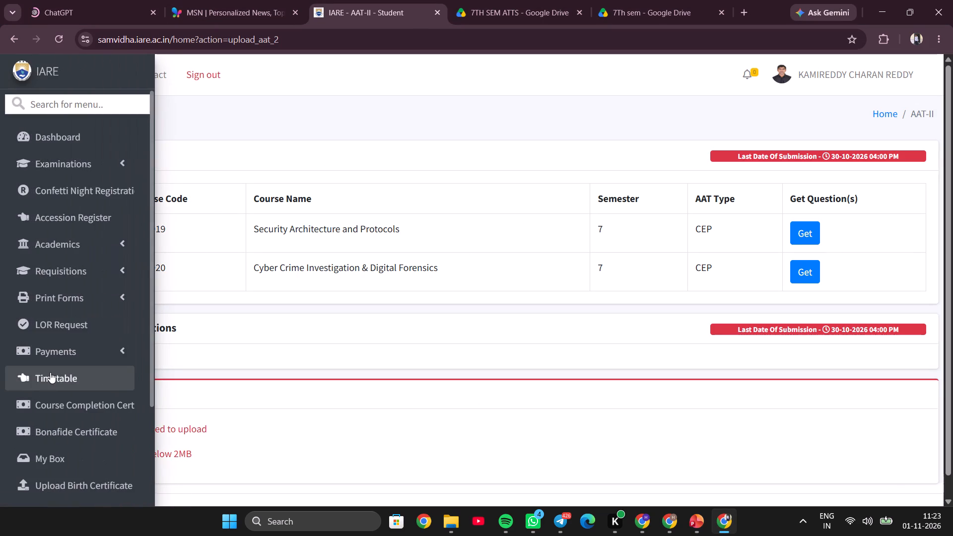
{"action": "scroll", "coordinate": [50, 372], "scroll_direction": "down", "scroll_amount": 4}
{"action": "left_click", "coordinate": [73, 426]}
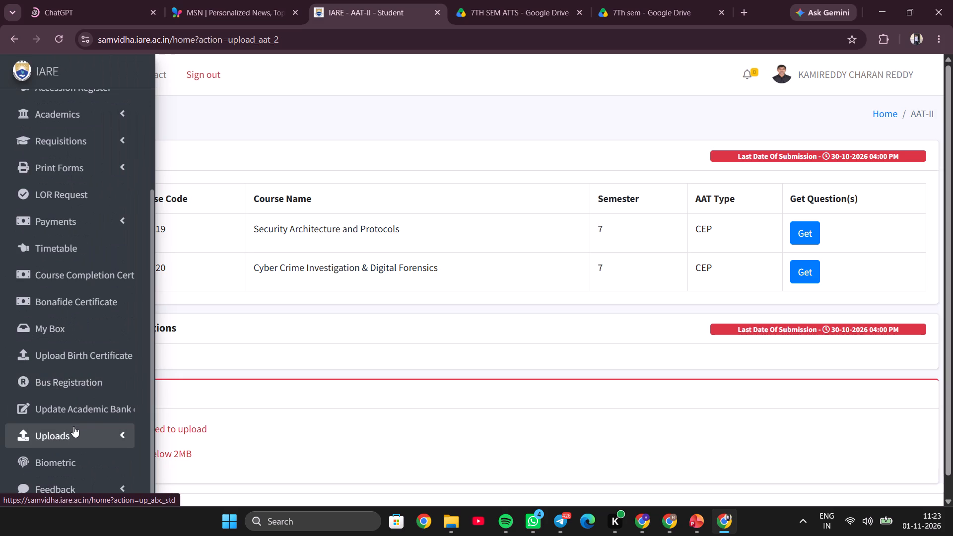
{"action": "scroll", "coordinate": [73, 426], "scroll_direction": "down", "scroll_amount": 3}
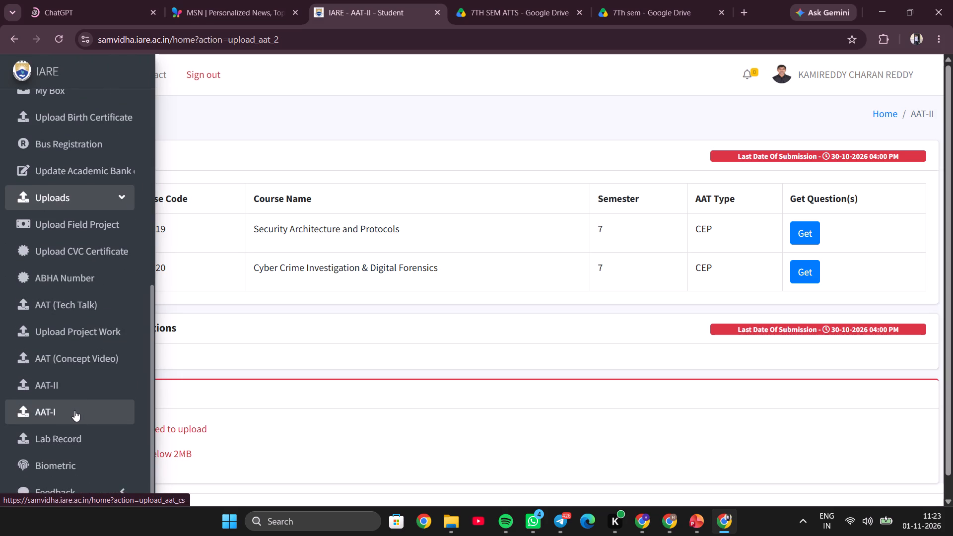
{"action": "left_click", "coordinate": [83, 311]}
{"action": "scroll", "coordinate": [81, 341], "scroll_direction": "down", "scroll_amount": 5}
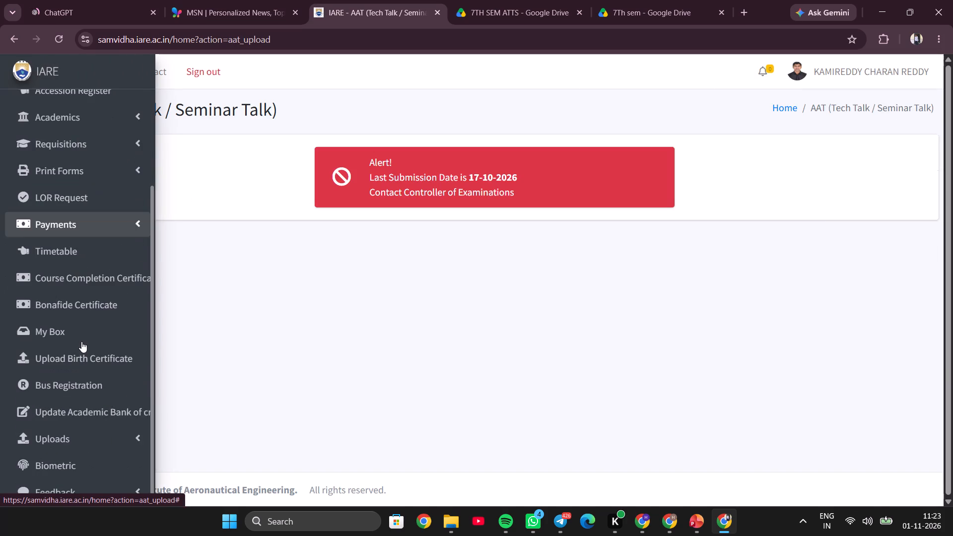
{"action": "left_click", "coordinate": [86, 428]}
{"action": "scroll", "coordinate": [86, 428], "scroll_direction": "down", "scroll_amount": 5}
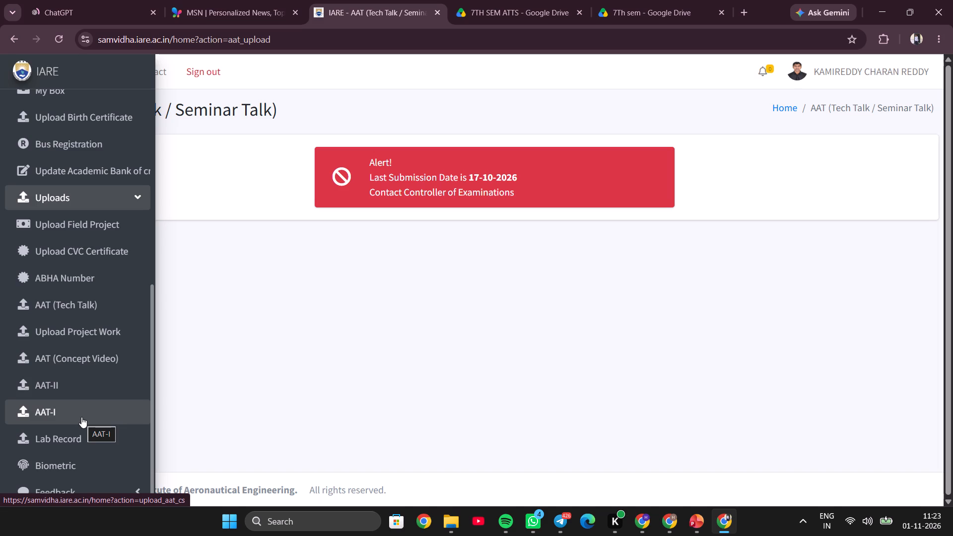
{"action": "left_click", "coordinate": [85, 366]}
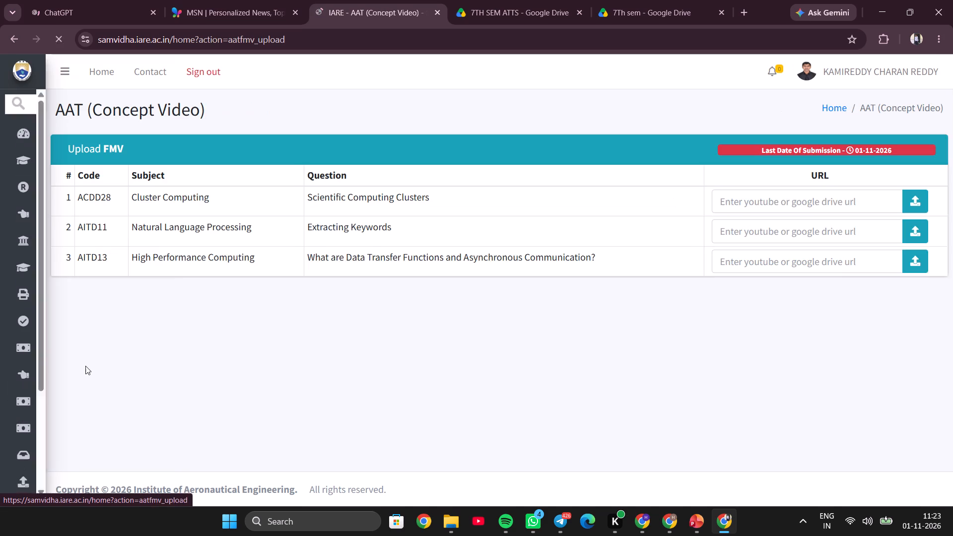
Place the cursor in the URL field of the ACDD28 Cluster Computing row.
{"action": "left_click", "coordinate": [734, 204]}
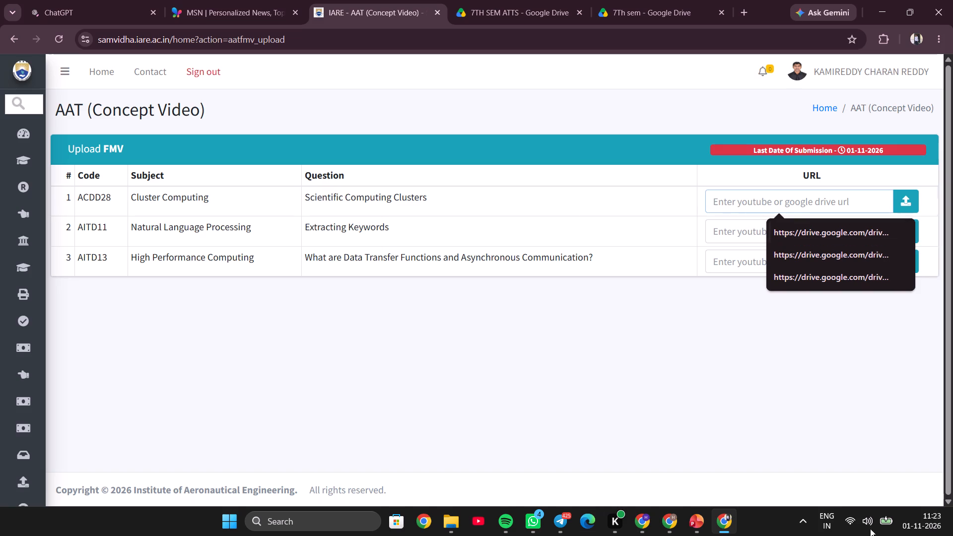
{"action": "left_click", "coordinate": [452, 308]}
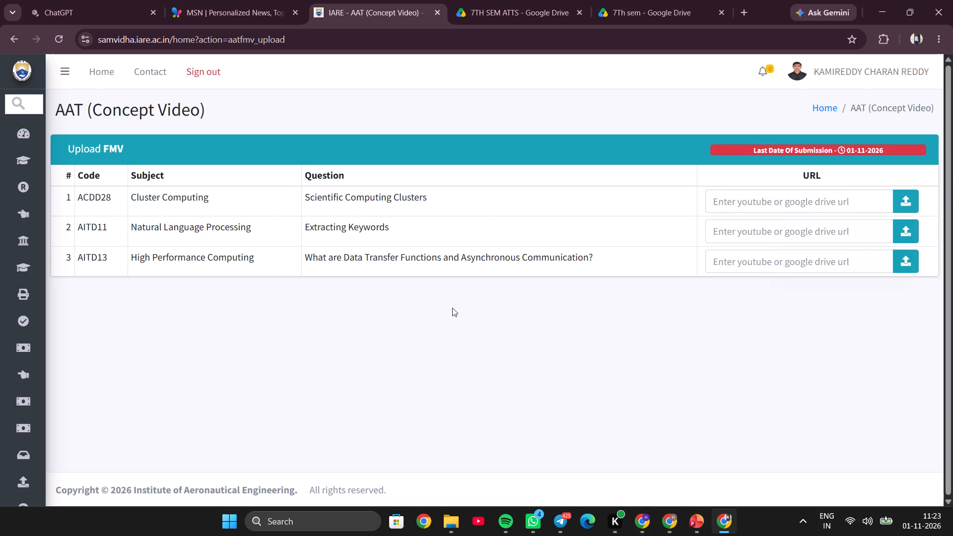
{"action": "left_click", "coordinate": [726, 204]}
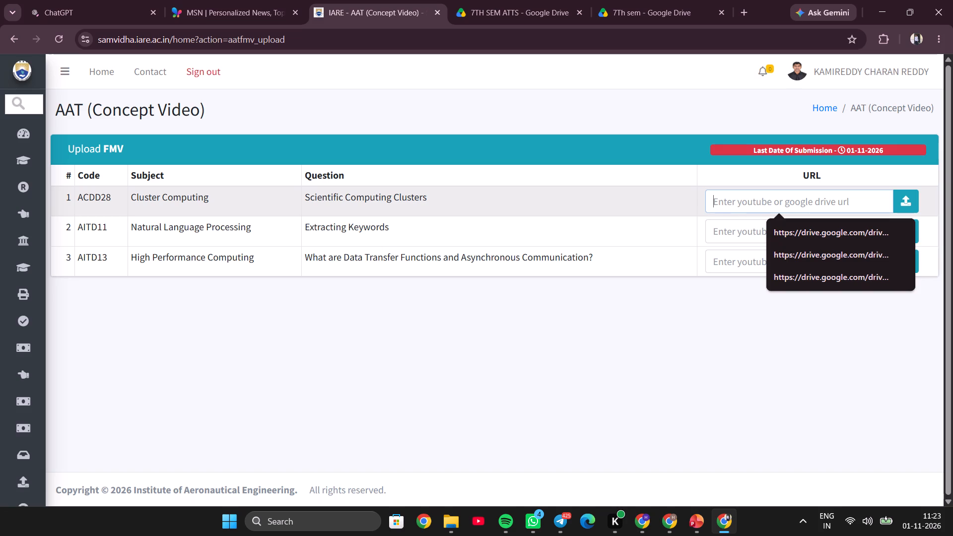
{"action": "left_click", "coordinate": [726, 204]}
{"action": "left_click", "coordinate": [491, 257]}
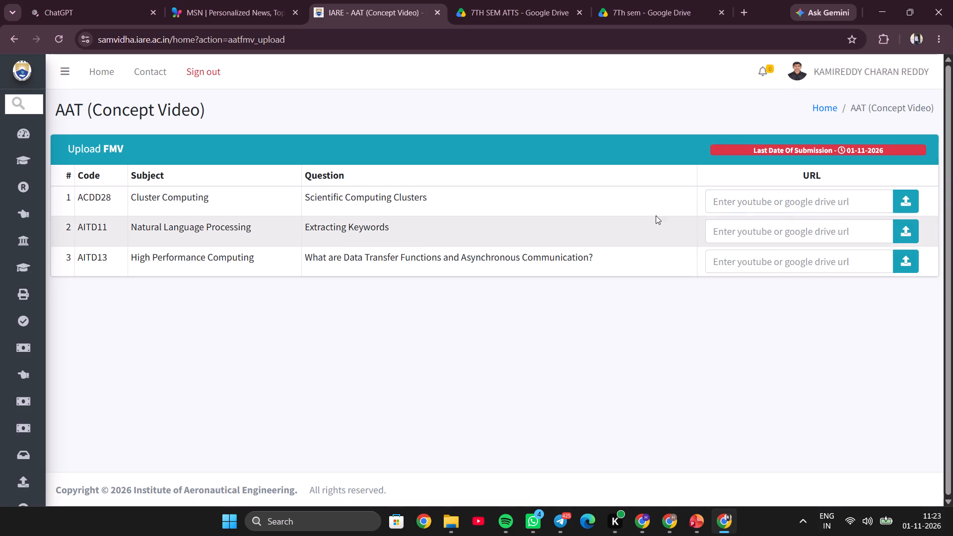
{"action": "left_click", "coordinate": [739, 199]}
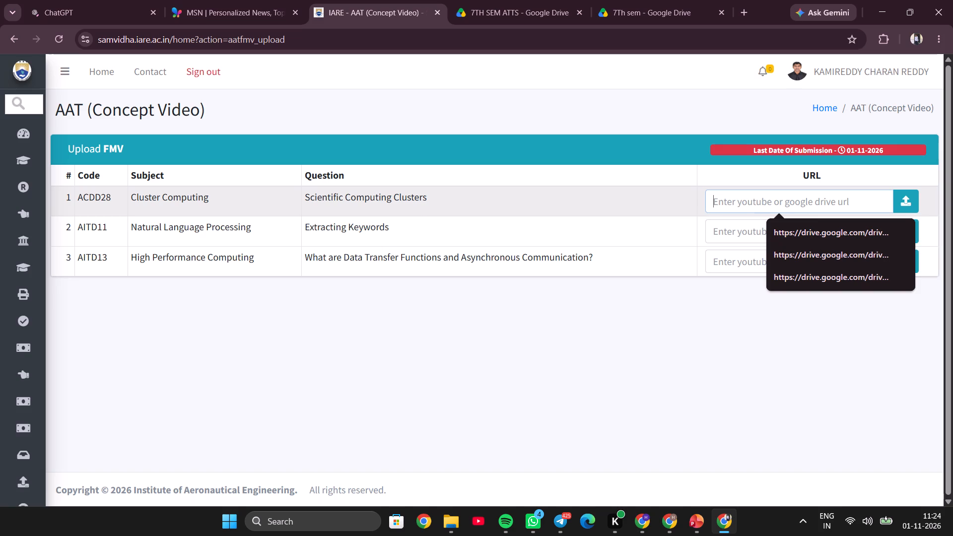
{"action": "left_click", "coordinate": [737, 272]}
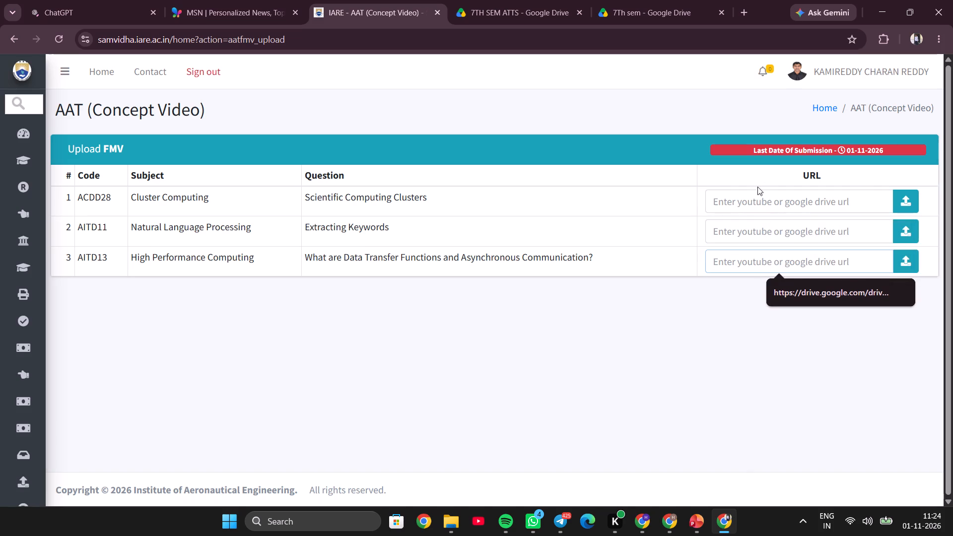
{"action": "left_click", "coordinate": [740, 197]}
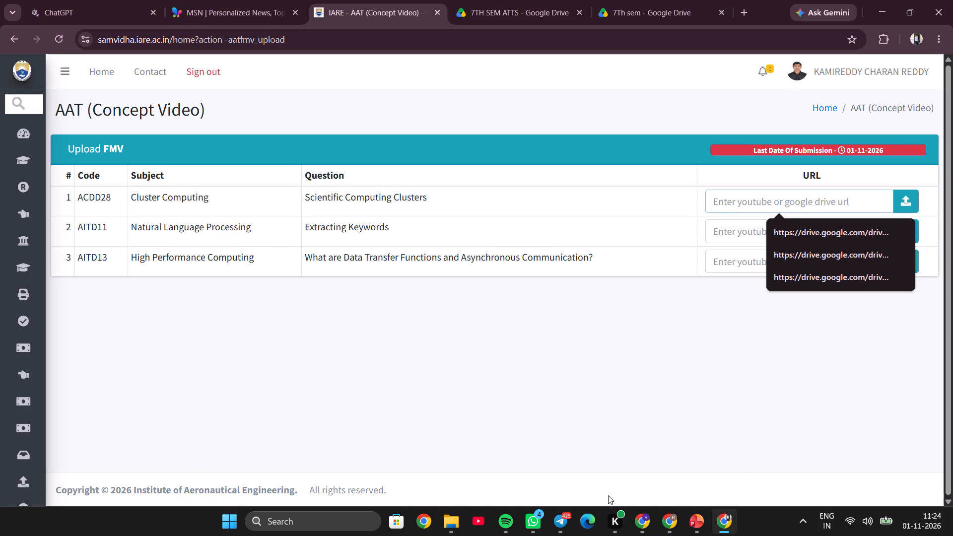
Switch to PowerPoint and check the progress of the ccdf_cep.mp4 export.
{"action": "left_click", "coordinate": [692, 523]}
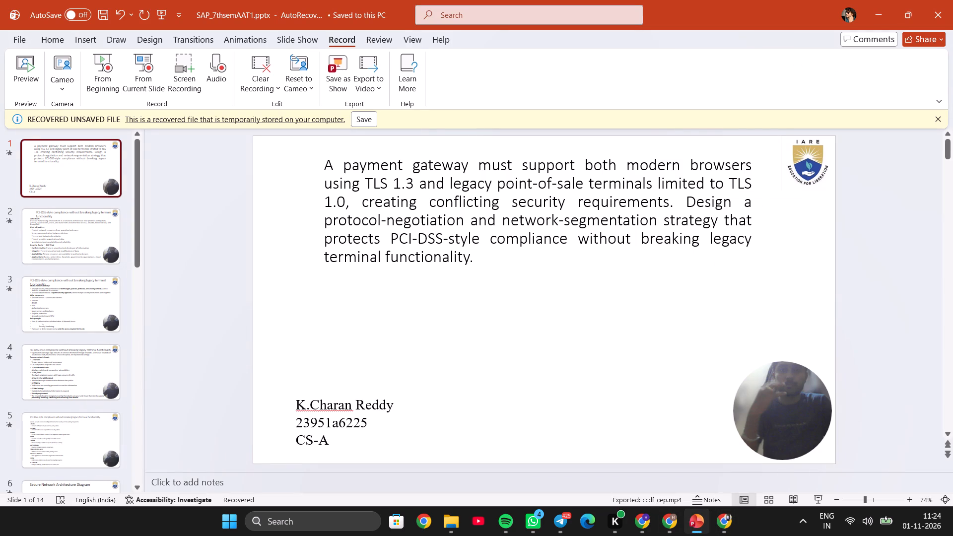
{"action": "left_click", "coordinate": [507, 217]}
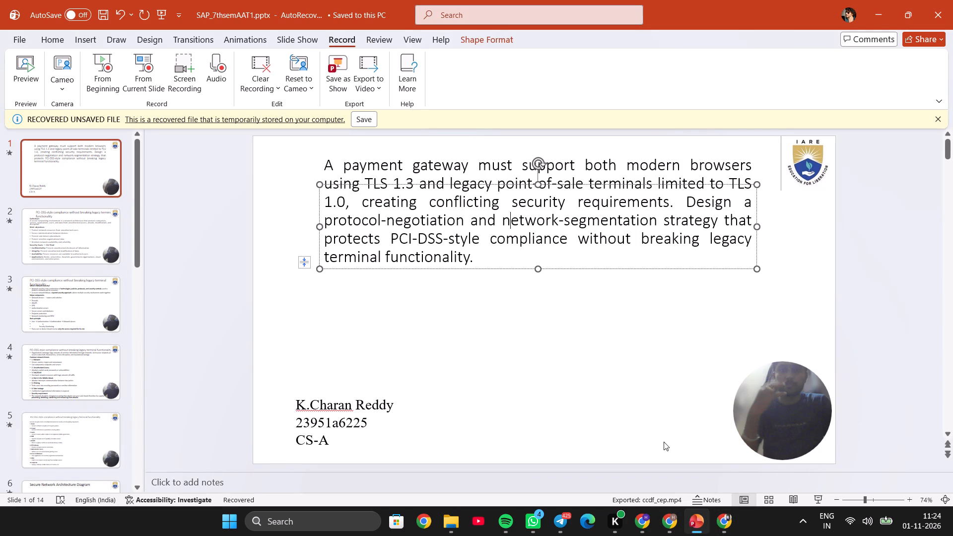
Return to the browser and open the 7TH SEM ATTS folder from My Drive in Google Drive.
{"action": "left_click", "coordinate": [723, 514]}
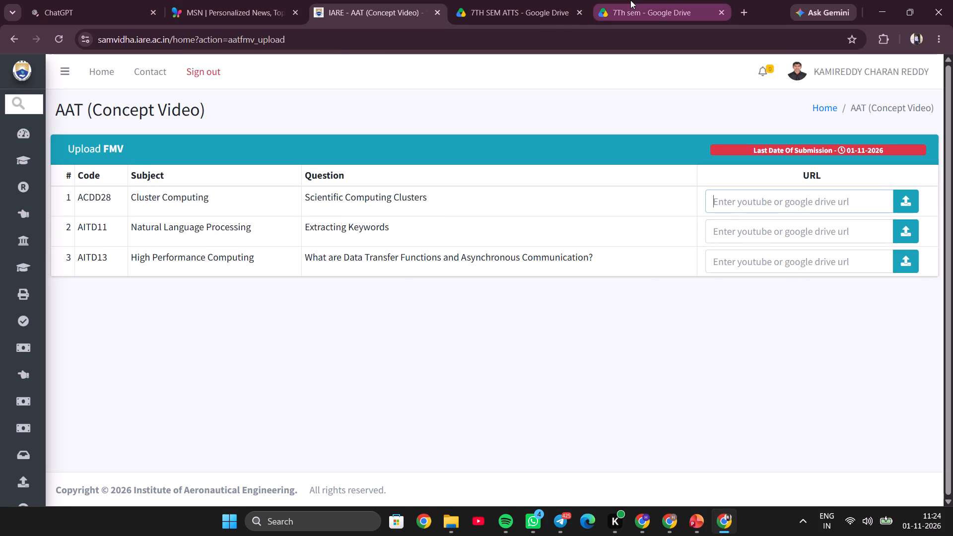
{"action": "left_click", "coordinate": [627, 0]}
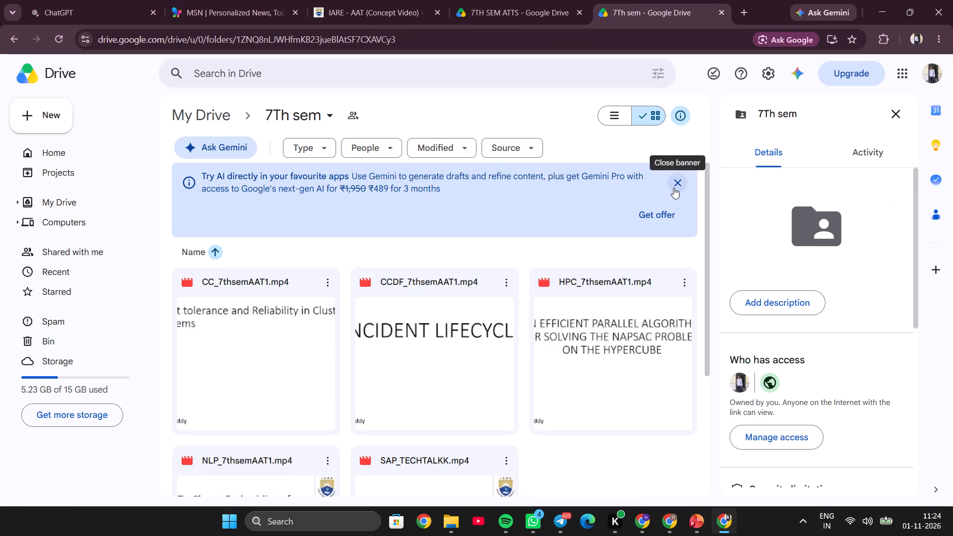
{"action": "left_click", "coordinate": [674, 188]}
{"action": "scroll", "coordinate": [491, 336], "scroll_direction": "down", "scroll_amount": 1}
{"action": "left_click", "coordinate": [211, 112]}
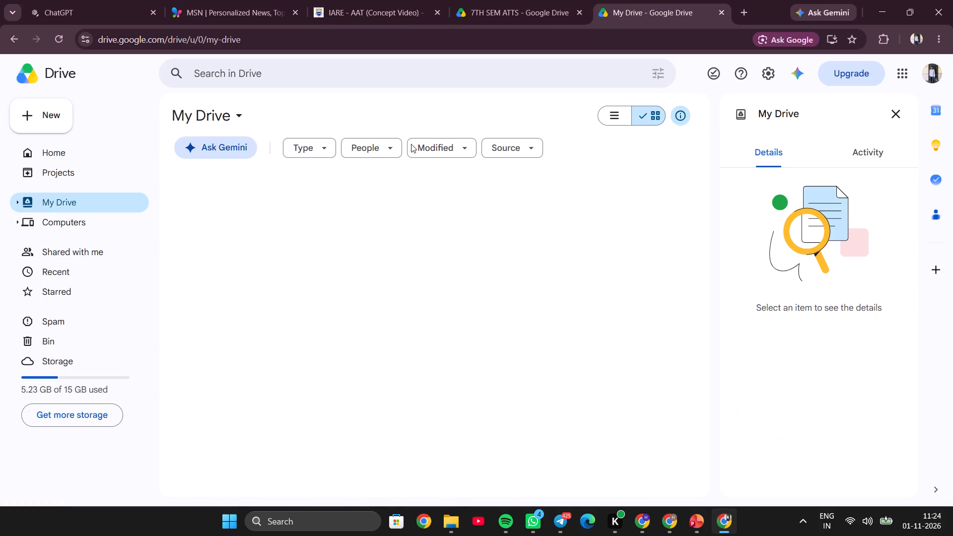
{"action": "double_click", "coordinate": [411, 214]}
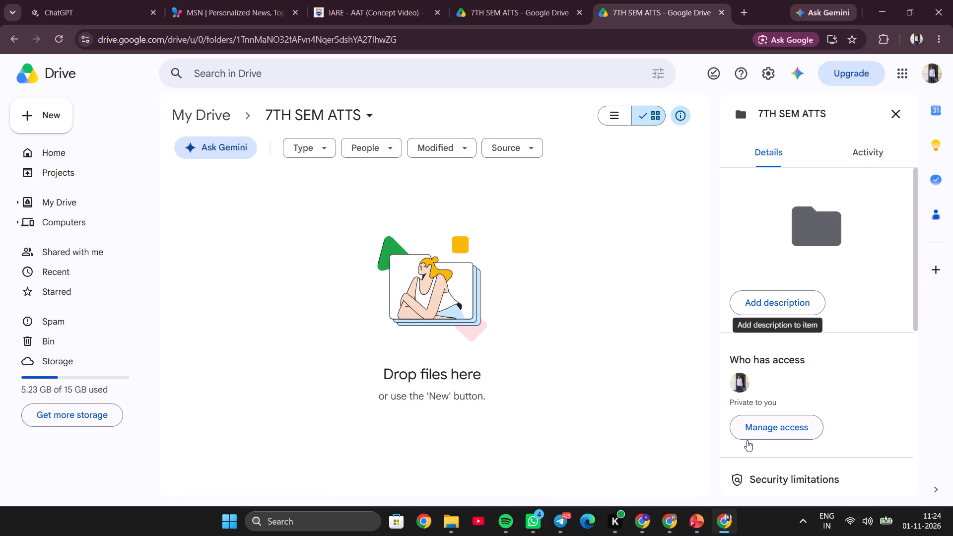
Set the 7TH SEM ATTS folder's general access to Anyone with the link and copy its sharing link.
{"action": "left_click", "coordinate": [768, 427]}
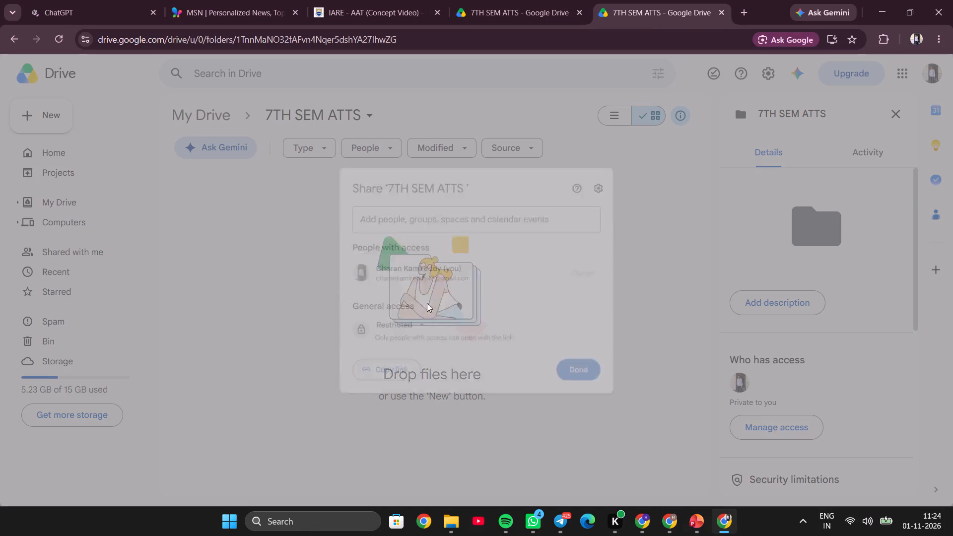
{"action": "left_click", "coordinate": [405, 338]}
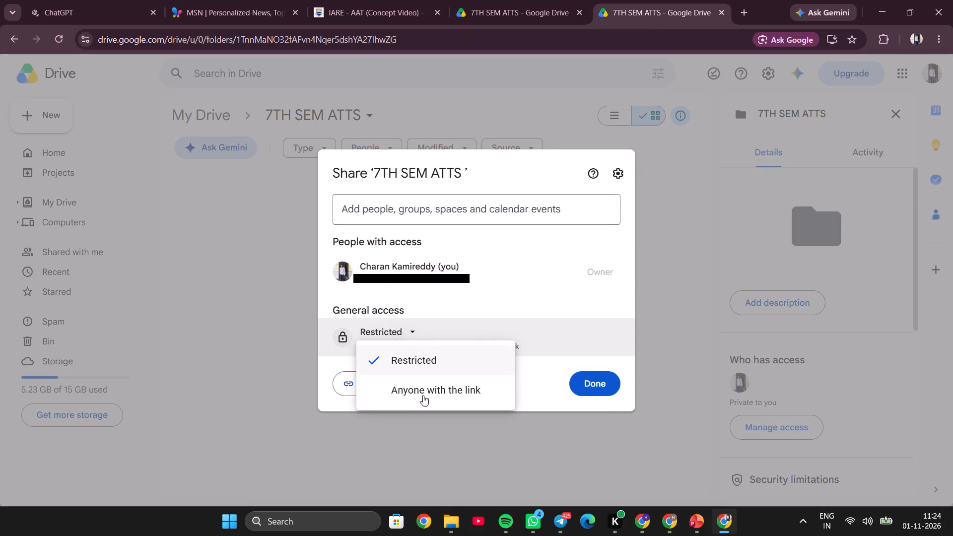
{"action": "left_click", "coordinate": [421, 395]}
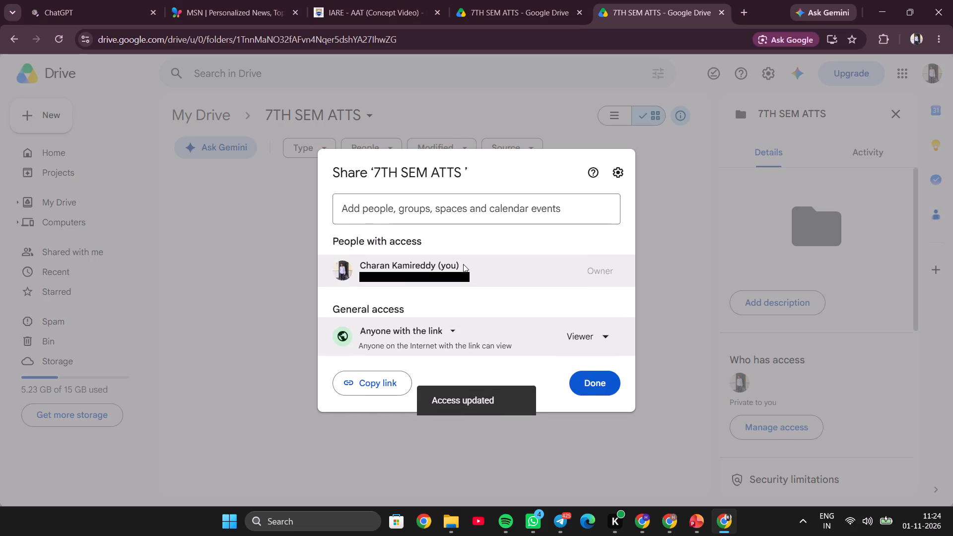
{"action": "left_click", "coordinate": [371, 382]}
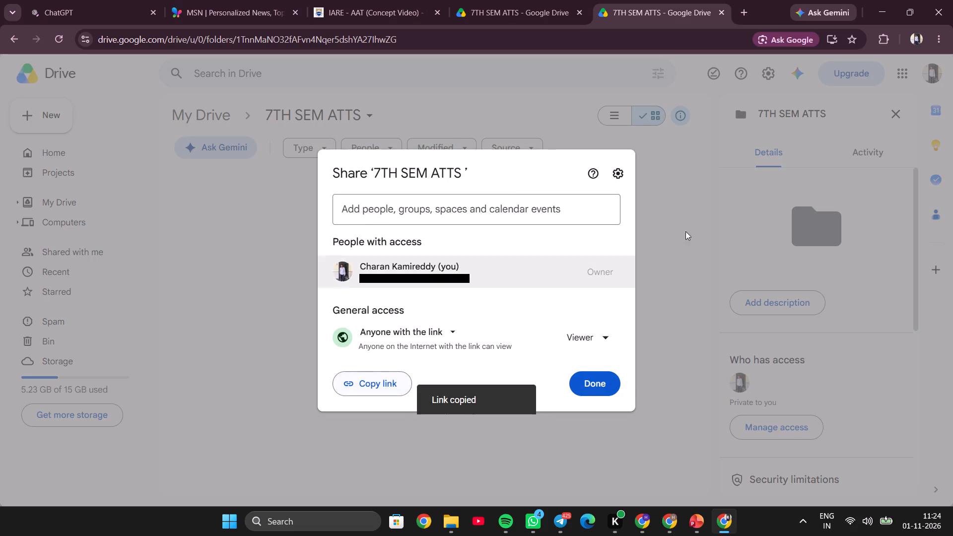
{"action": "left_click", "coordinate": [591, 384]}
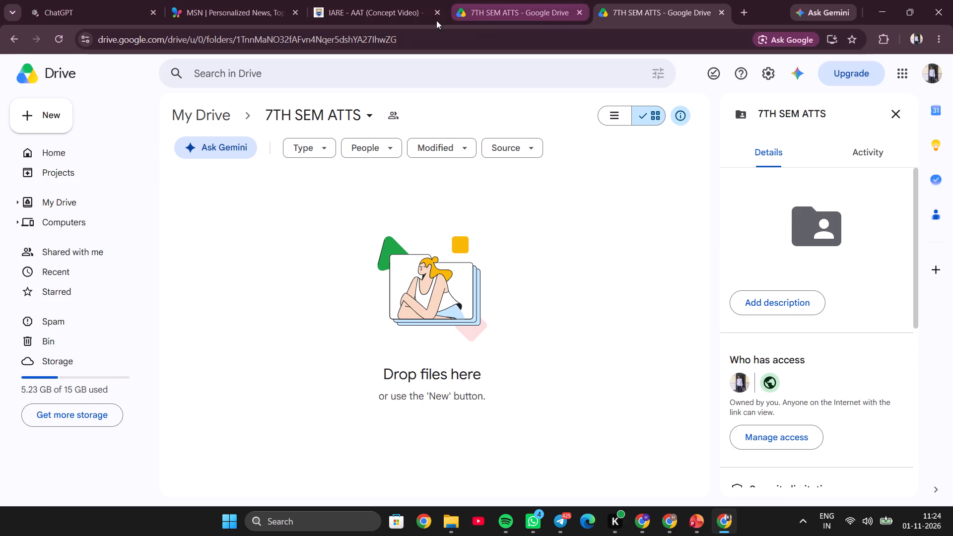
Submit the copied Drive folder link as the concept video URL for ACDD28 Cluster Computing on the portal.
{"action": "left_click", "coordinate": [392, 14]}
{"action": "key", "text": "ctrl+v"}
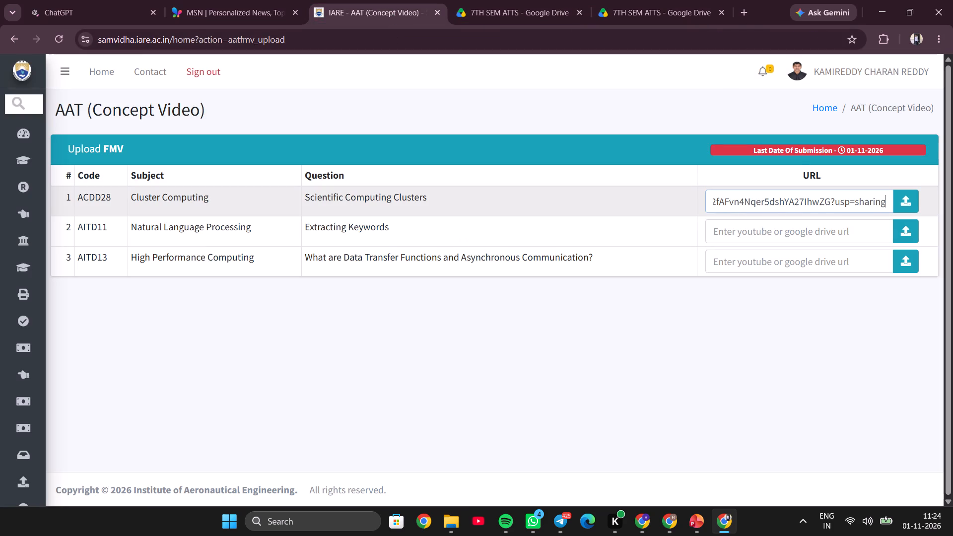
{"action": "left_click", "coordinate": [907, 205]}
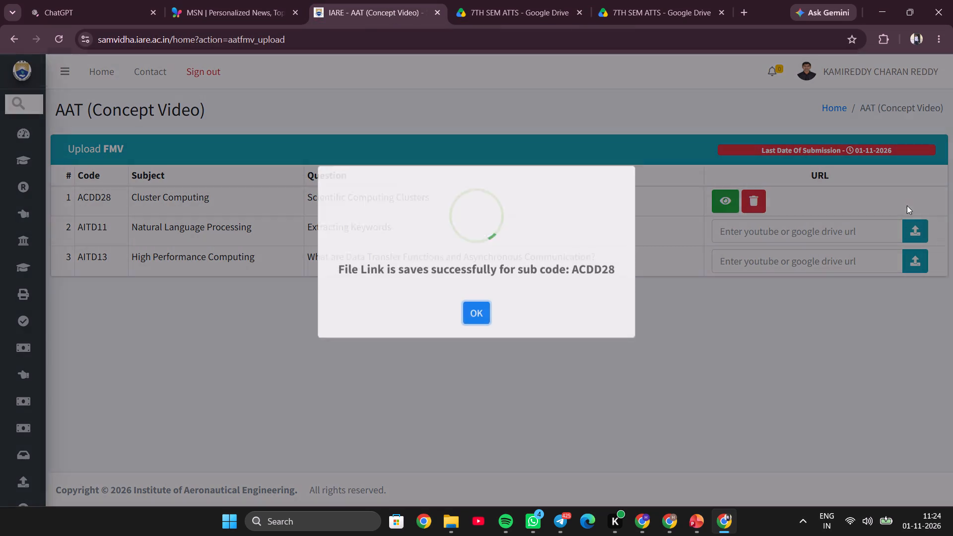
{"action": "left_click", "coordinate": [471, 350]}
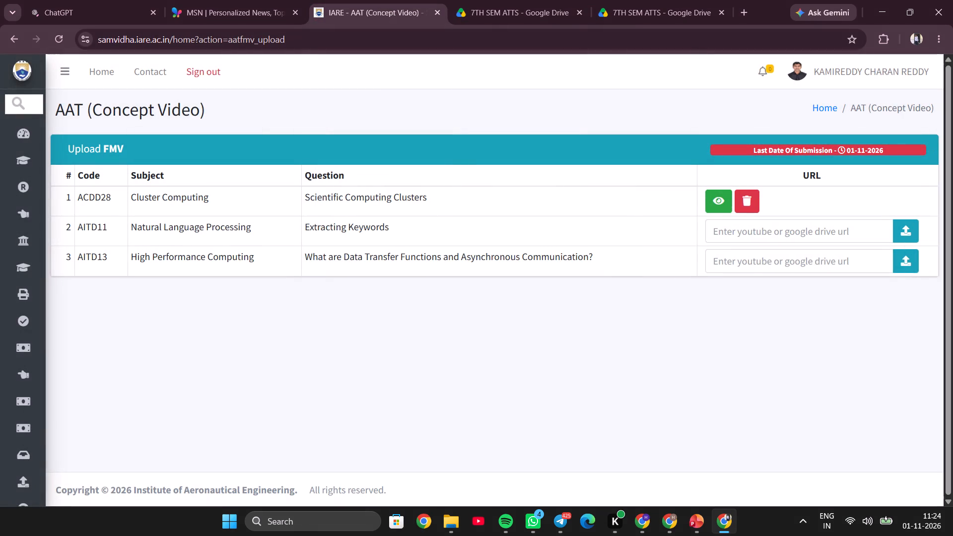
Submit the same Drive folder link as the concept video URL for AITD11 Natural Language Processing.
{"action": "left_click", "coordinate": [735, 240]}
{"action": "key", "text": "ctrl+v"}
{"action": "left_click", "coordinate": [899, 237]}
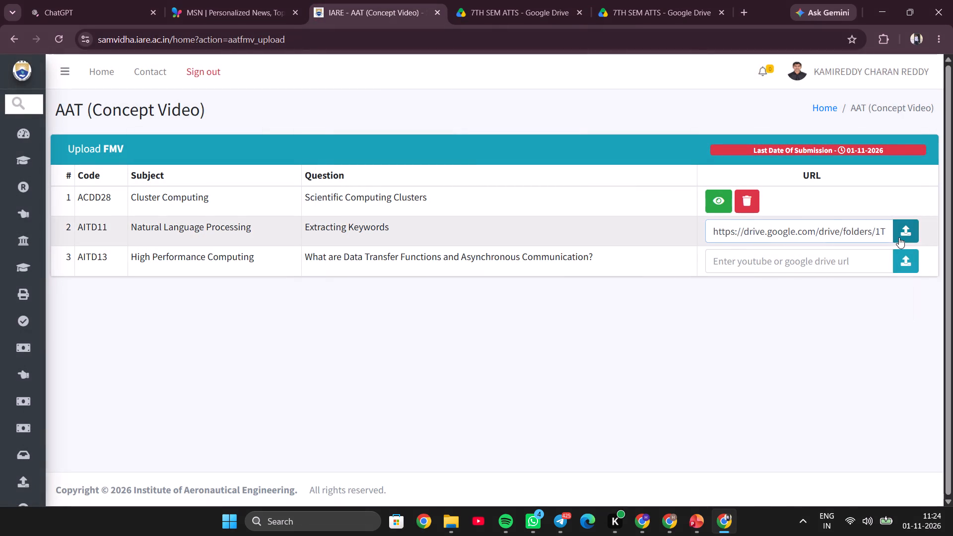
{"action": "left_click", "coordinate": [481, 345]}
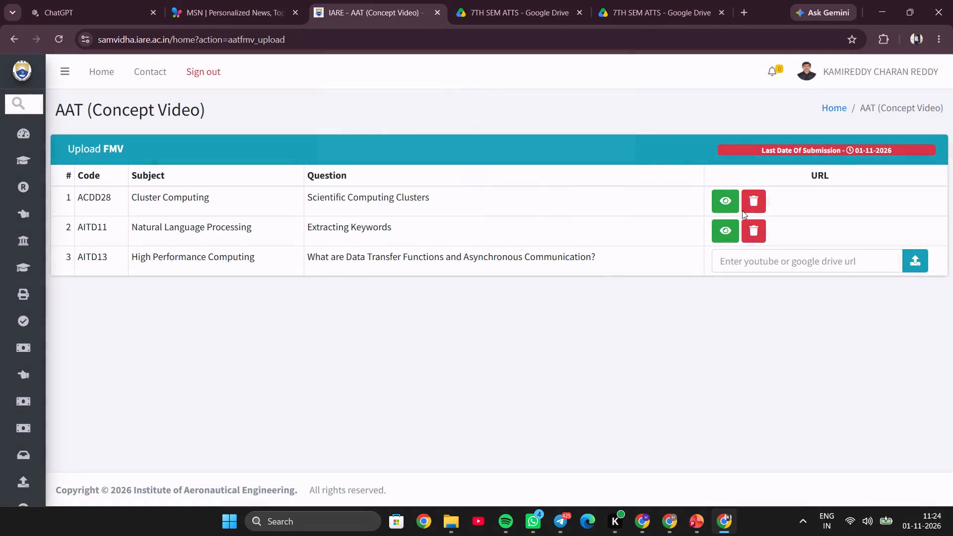
Submit the same Drive folder link as the concept video URL for AITD13 High Performance Computing.
{"action": "left_click", "coordinate": [748, 268]}
{"action": "key", "text": "ctrl+v"}
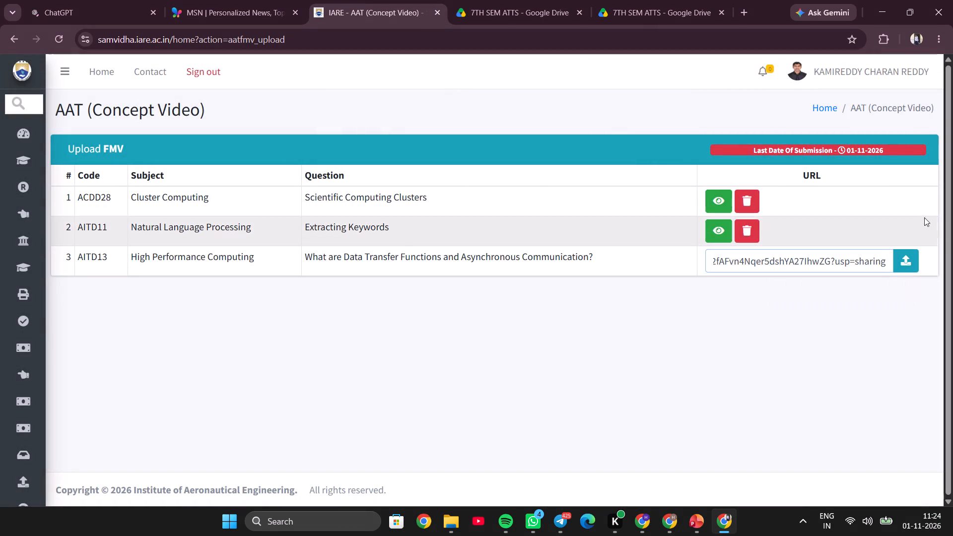
{"action": "left_click", "coordinate": [906, 262]}
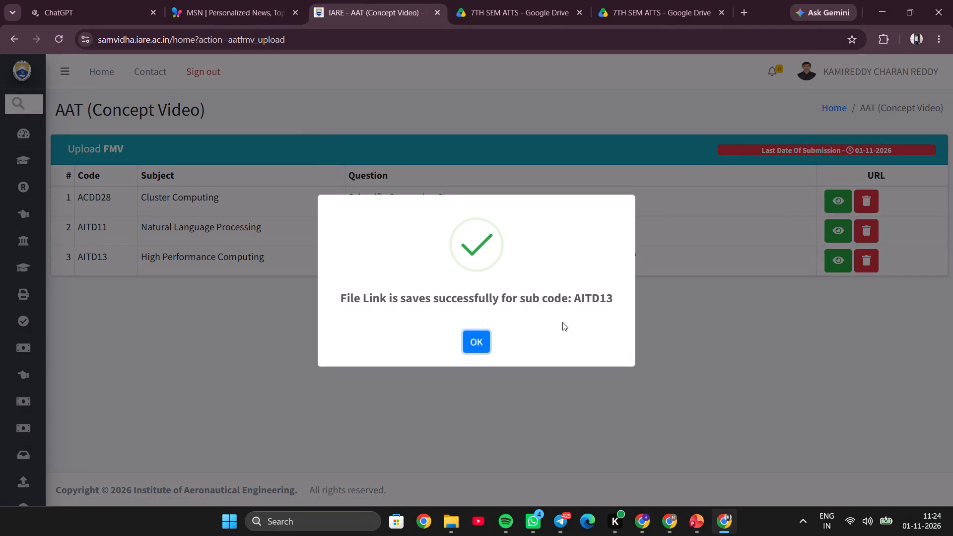
{"action": "left_click", "coordinate": [478, 340]}
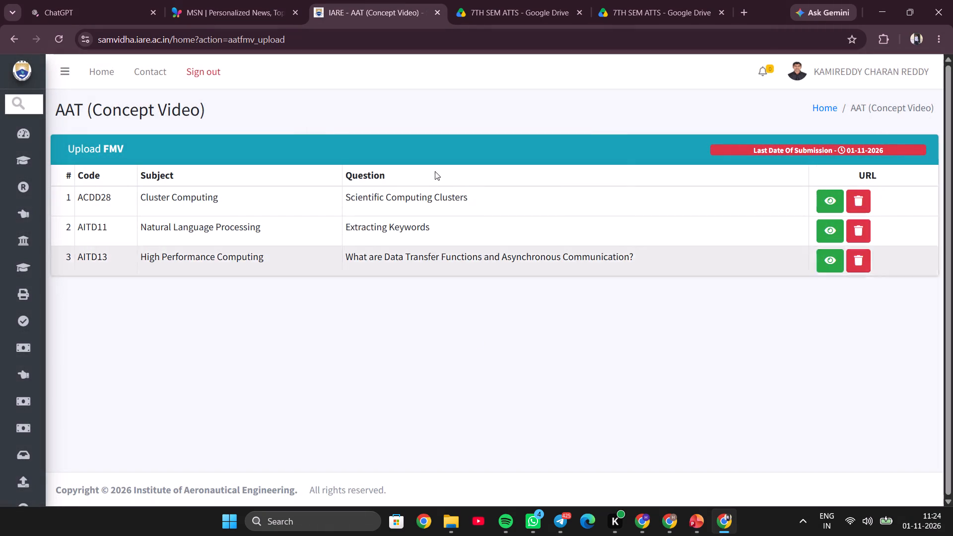
Copy the Cluster Computing question and, in PowerPoint, replace slide 1's title with it: "Scientific Computing Clusters".
{"action": "left_click_drag", "start_coordinate": [471, 196], "coordinate": [345, 200]}
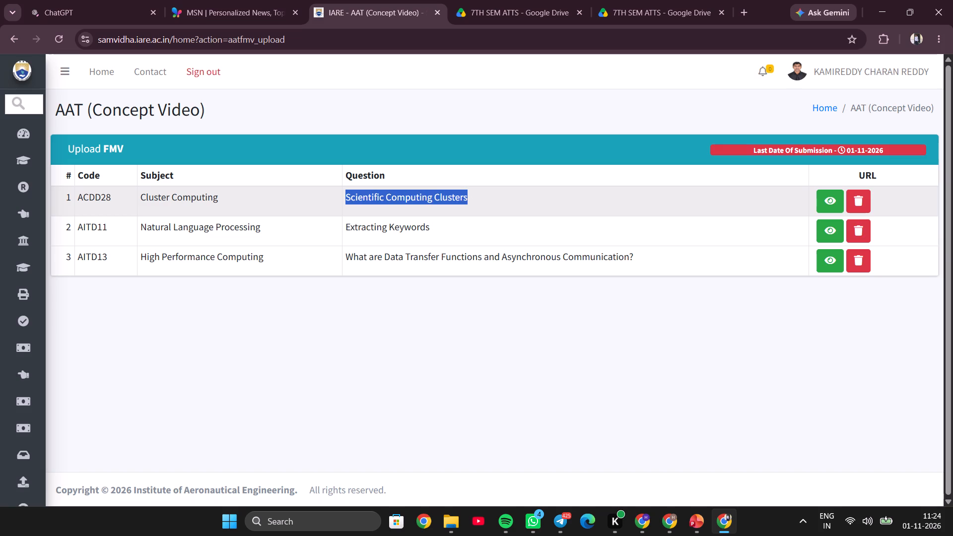
{"action": "key", "text": "ctrl+c"}
{"action": "left_click", "coordinate": [698, 525]}
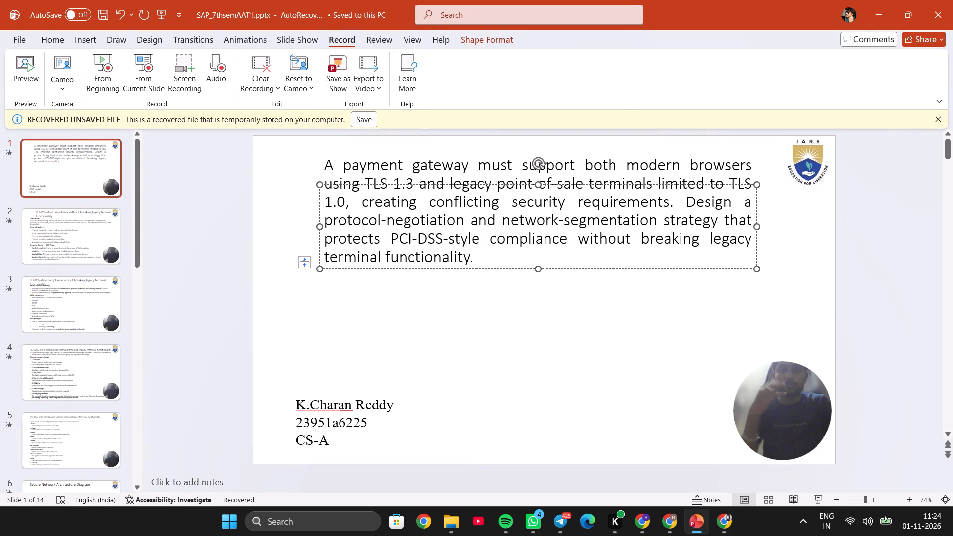
{"action": "key", "text": "ctrl+a"}
{"action": "key", "text": "ctrl+v"}
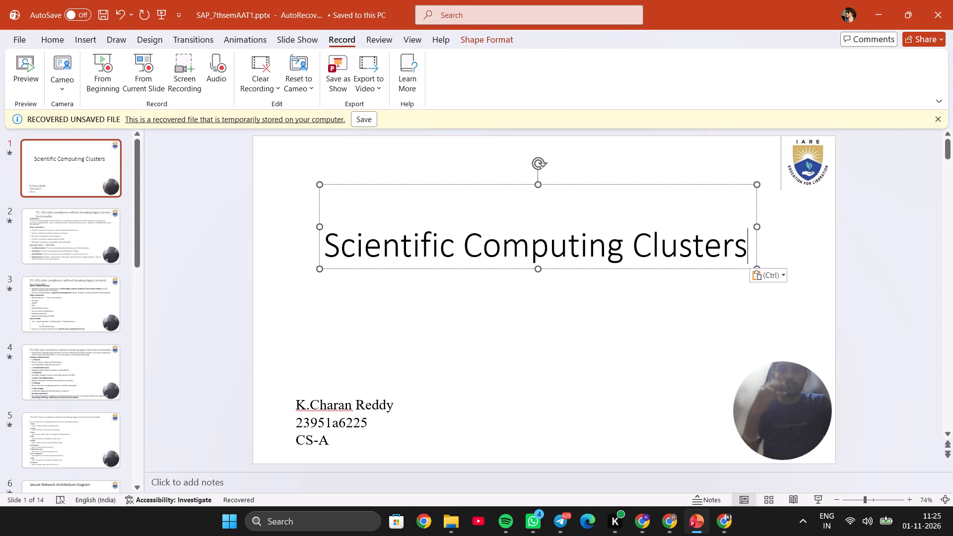
{"action": "left_click", "coordinate": [357, 373]}
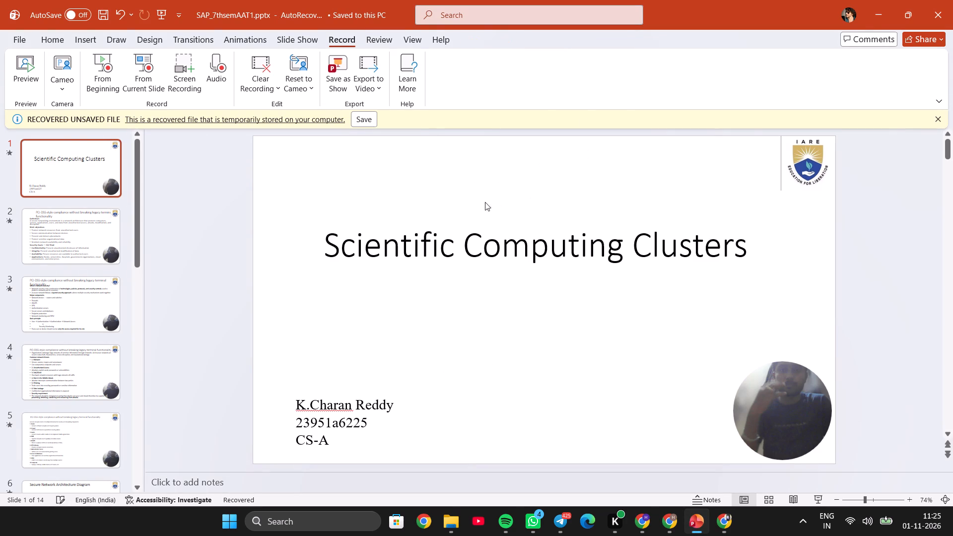
Move slide 1's title box up near the top edge of the slide, keeping it roughly aligned horizontally.
{"action": "left_click", "coordinate": [496, 236]}
{"action": "left_click_drag", "start_coordinate": [528, 185], "coordinate": [510, 164]}
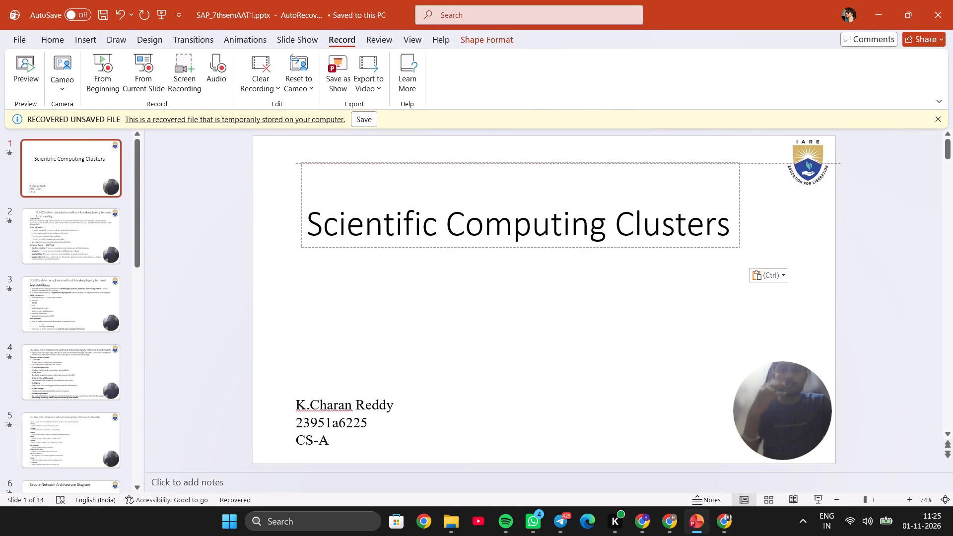
{"action": "left_click_drag", "start_coordinate": [510, 164], "coordinate": [529, 145]}
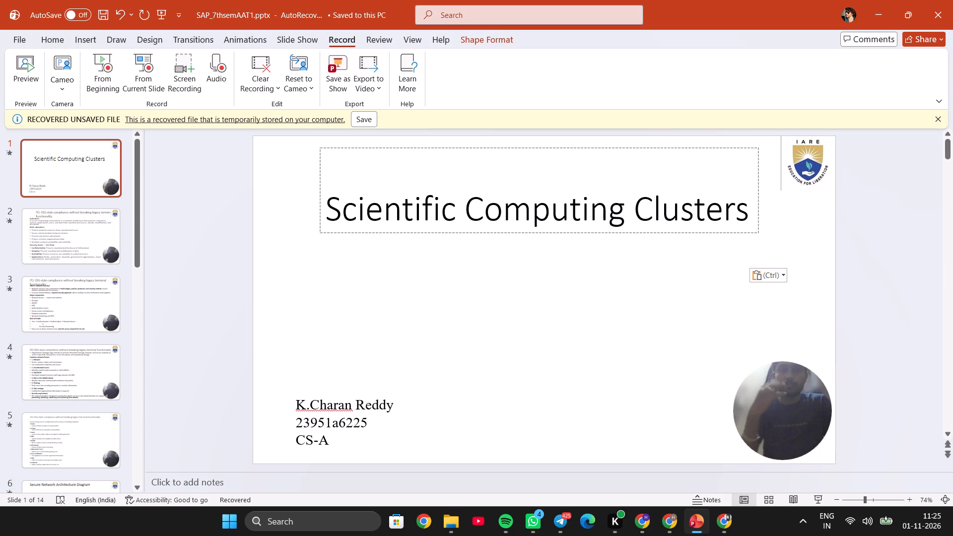
{"action": "left_click_drag", "start_coordinate": [529, 145], "coordinate": [530, 145]}
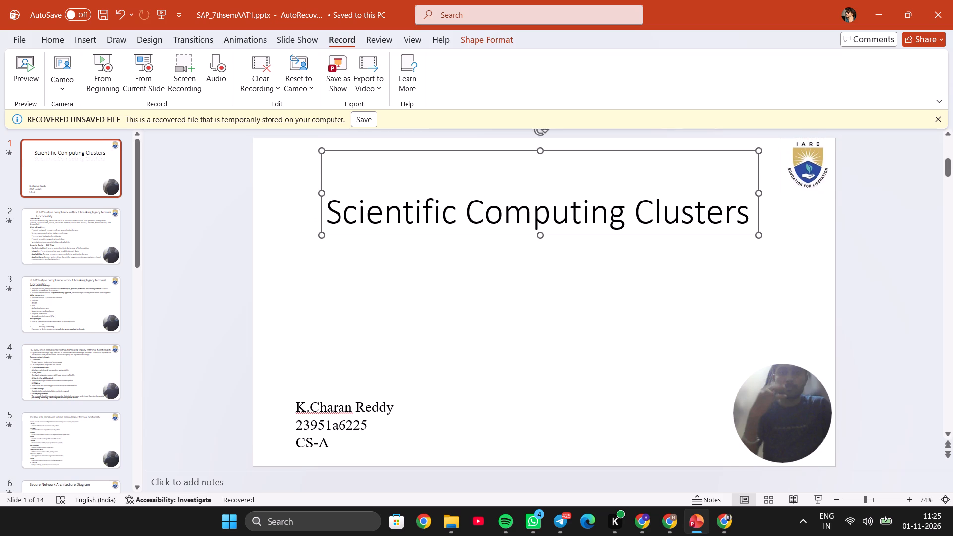
Set slide 1's title font to Times New Roman and centre the text.
{"action": "key", "text": "ctrl+a"}
{"action": "left_click", "coordinate": [473, 225]}
{"action": "key", "text": "ctrl+a"}
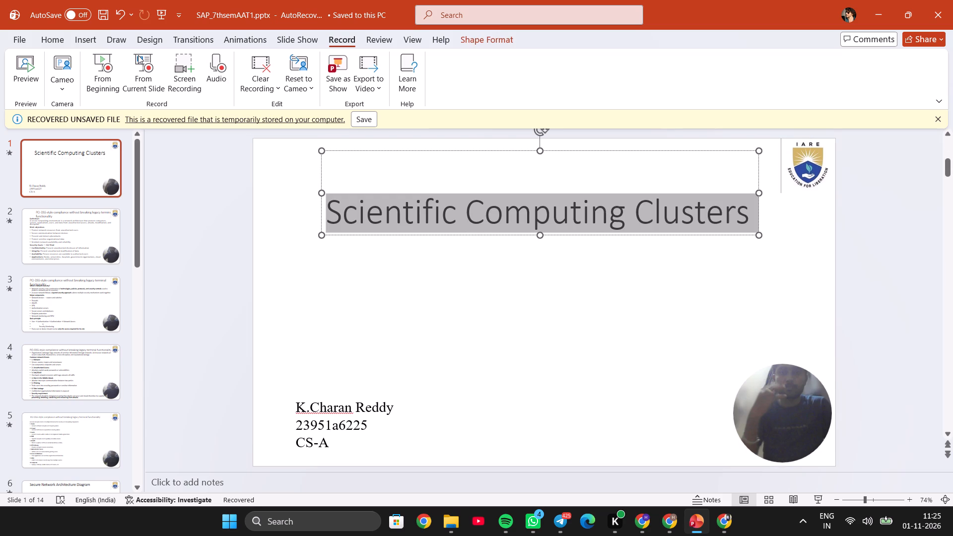
{"action": "left_click", "coordinate": [63, 44]}
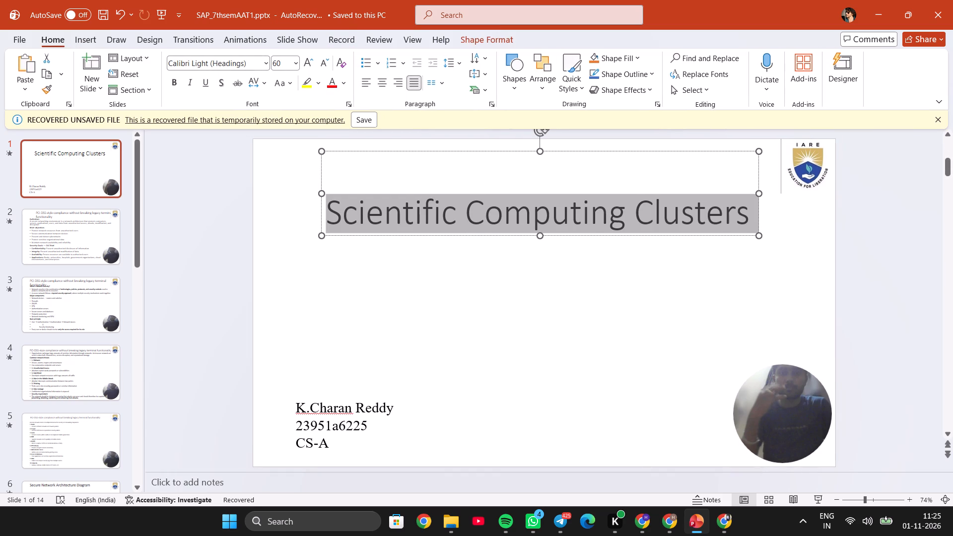
{"action": "left_click", "coordinate": [202, 64]}
{"action": "key", "text": "t"}
{"action": "key", "text": "Return"}
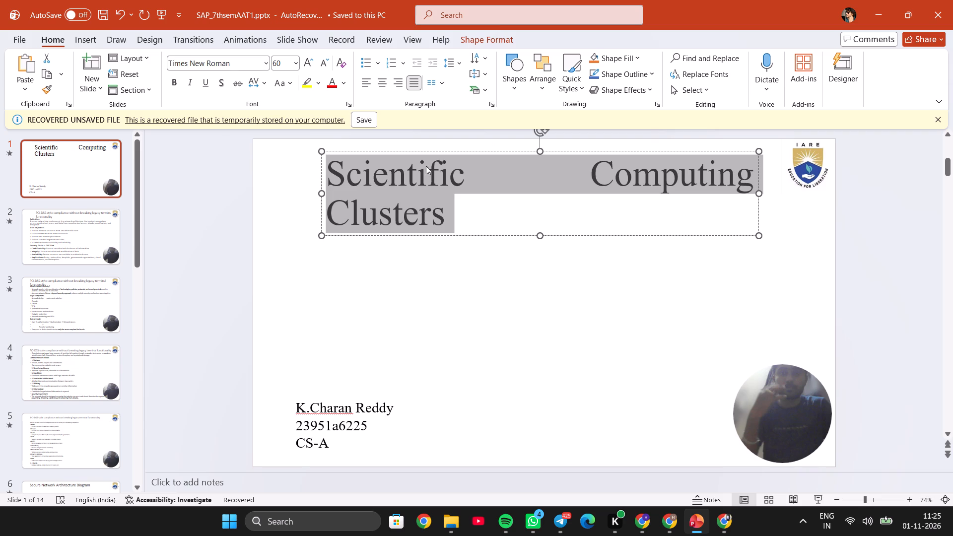
{"action": "left_click", "coordinate": [372, 86]}
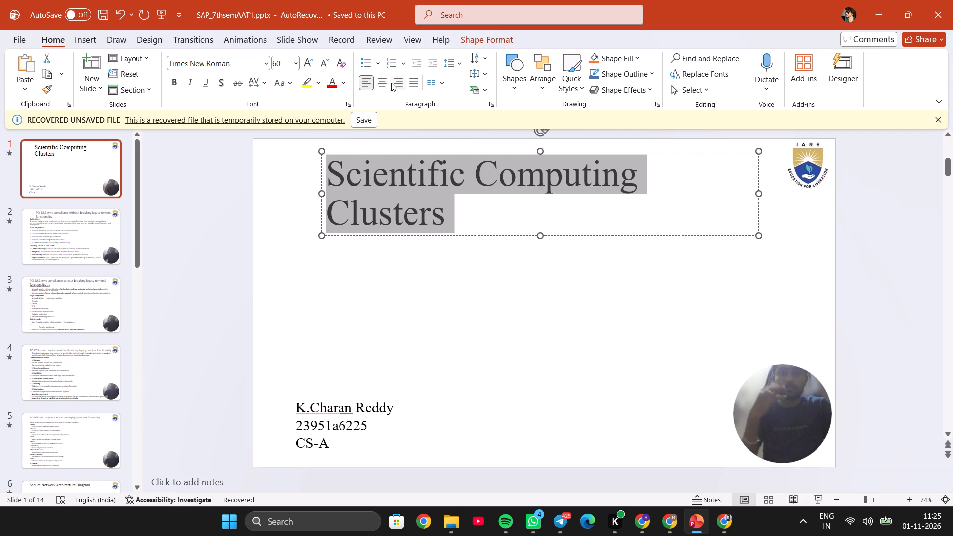
{"action": "left_click", "coordinate": [383, 85]}
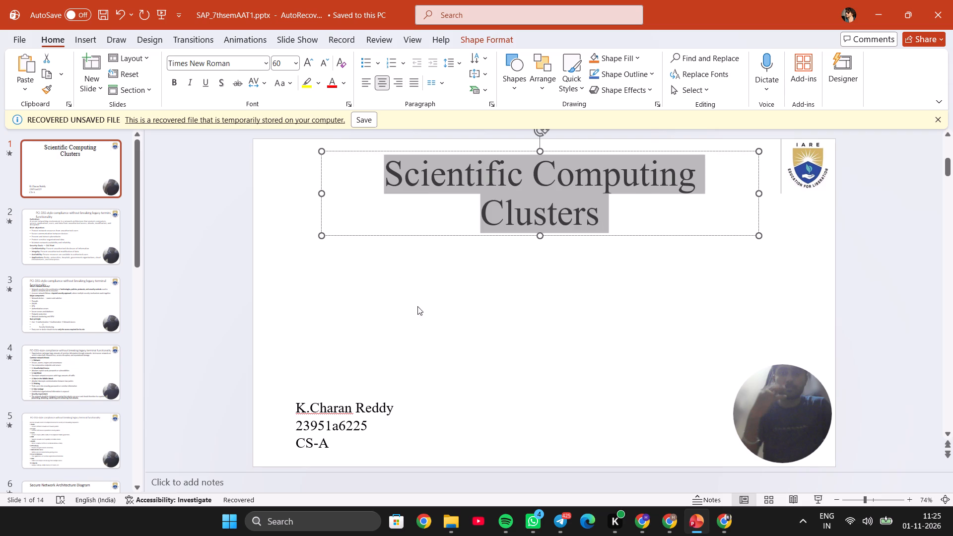
{"action": "left_click", "coordinate": [337, 323]}
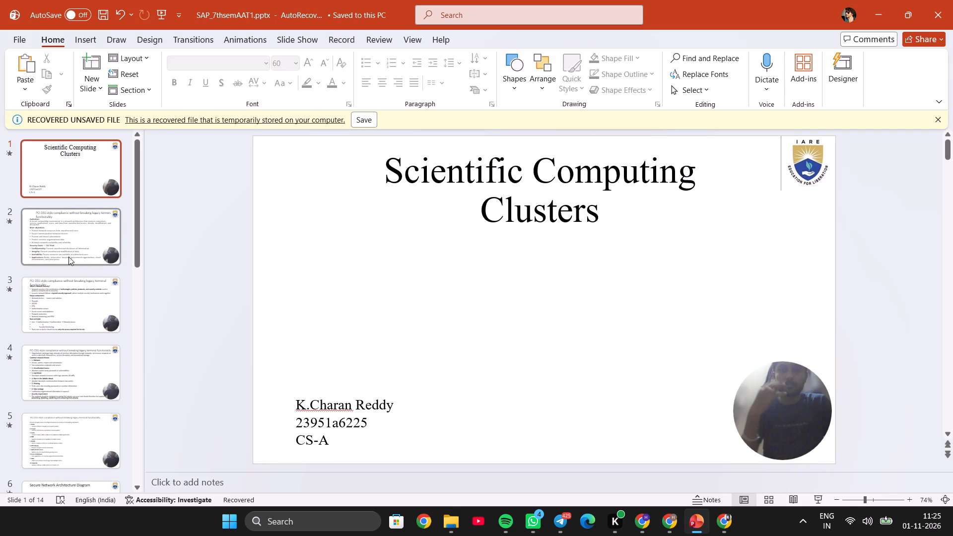
Replace slide 2's title with the copied "Scientific Computing Clusters" and centre it.
{"action": "left_click", "coordinate": [68, 257]}
{"action": "left_click", "coordinate": [422, 170]}
{"action": "key", "text": "ctrl+a"}
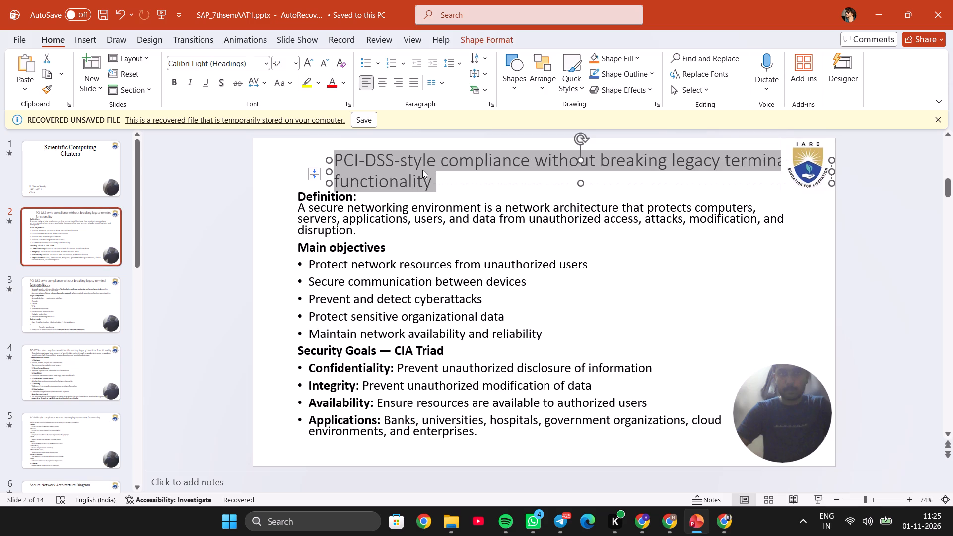
{"action": "key", "text": "ctrl+v"}
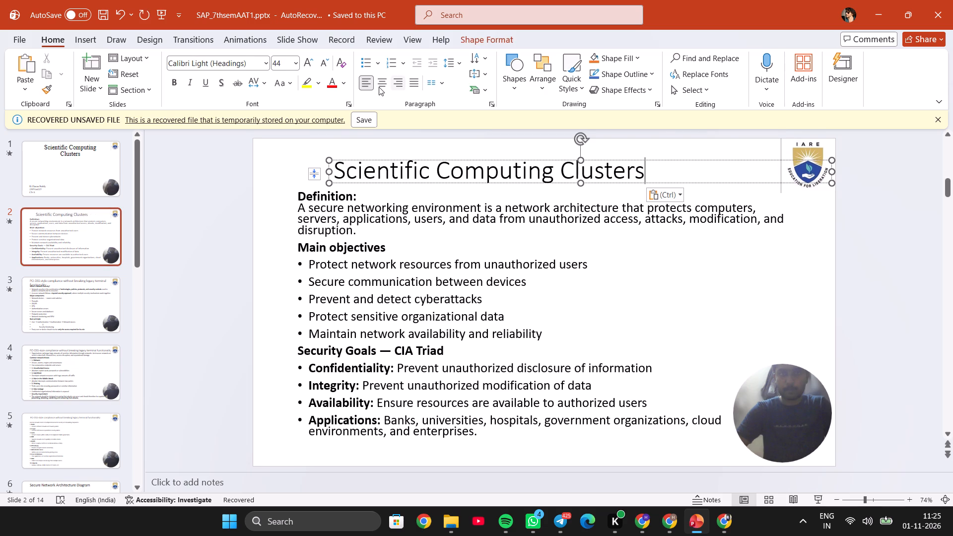
{"action": "left_click", "coordinate": [379, 87]}
Replace slide 3's title with the copied "Scientific Computing Clusters" and centre it.
{"action": "left_click", "coordinate": [79, 311]}
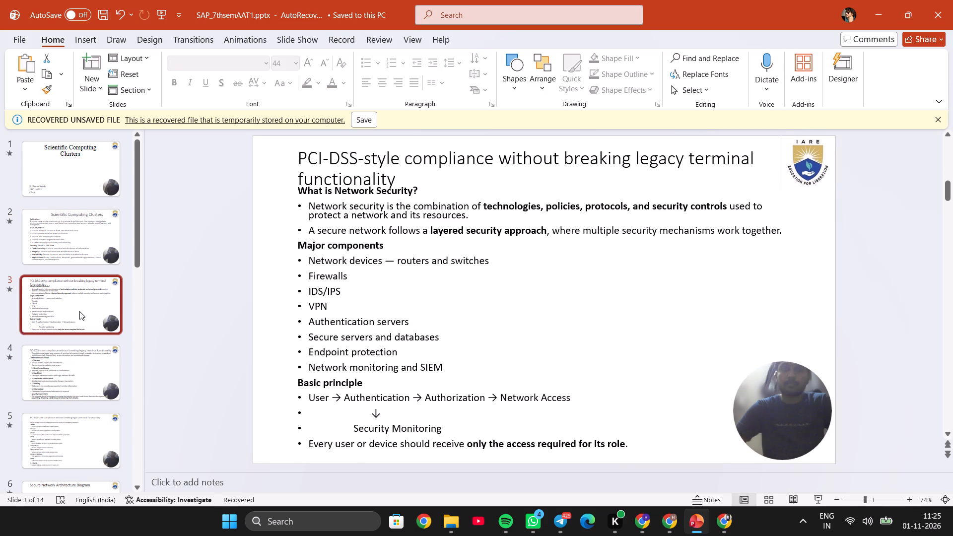
{"action": "left_click", "coordinate": [478, 171]}
{"action": "key", "text": "ctrl+a"}
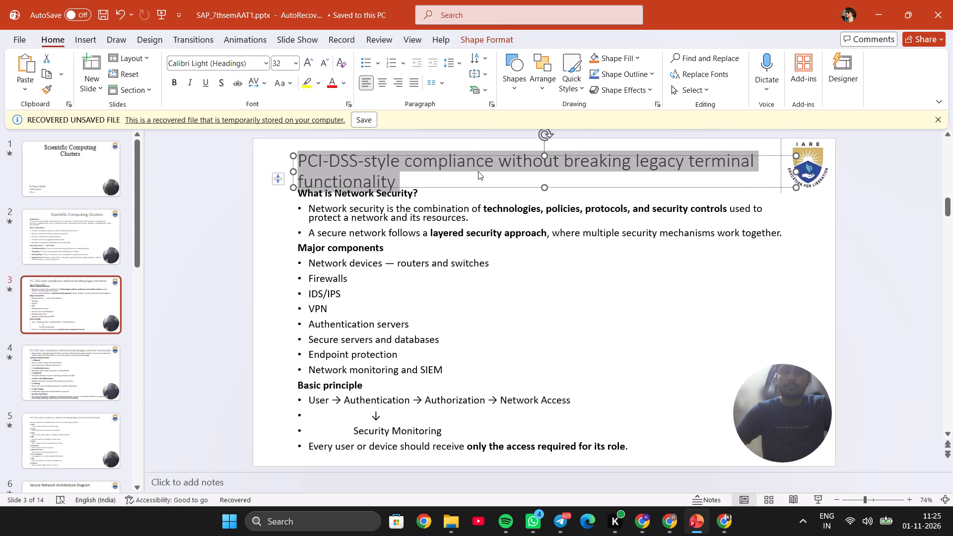
{"action": "key", "text": "ctrl+v"}
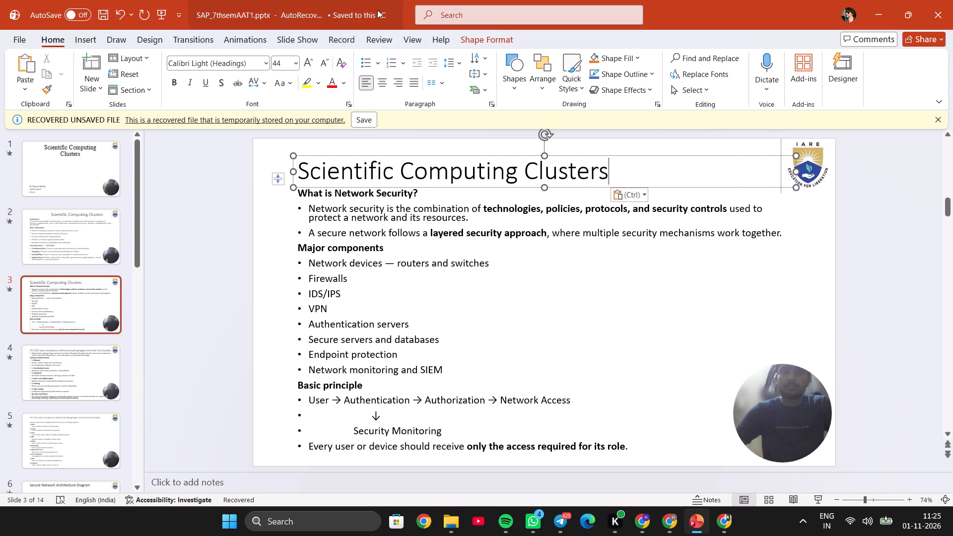
{"action": "left_click", "coordinate": [379, 89]}
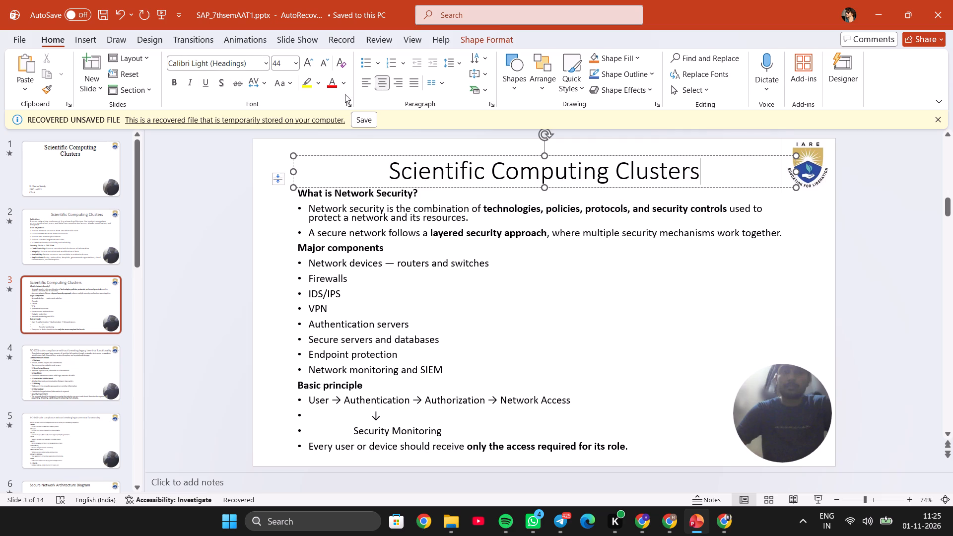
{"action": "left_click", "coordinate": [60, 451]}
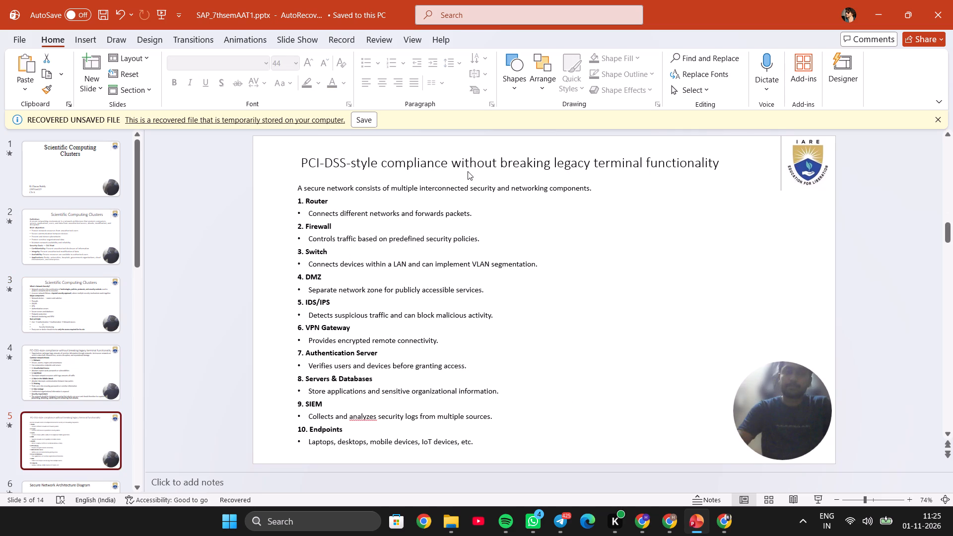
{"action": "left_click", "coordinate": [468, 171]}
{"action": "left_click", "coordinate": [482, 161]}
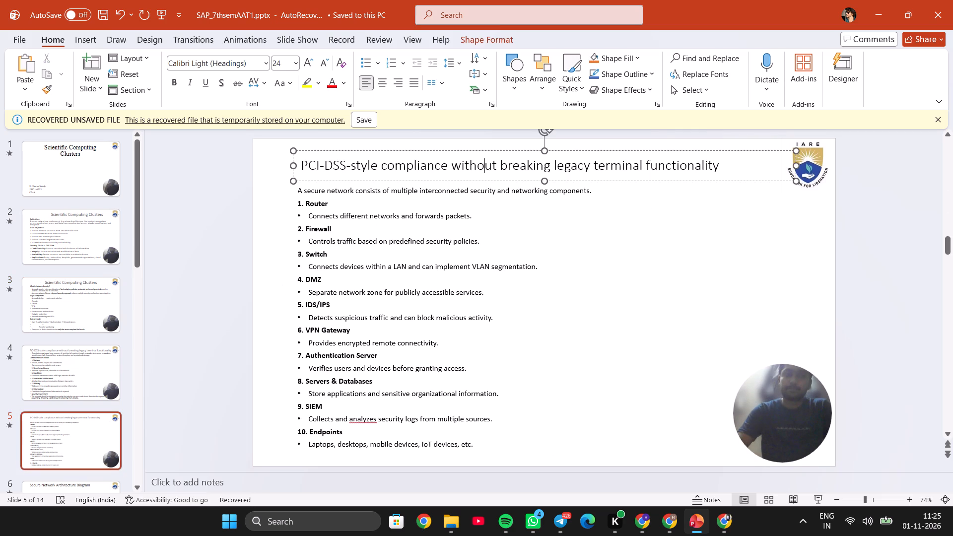
Replace slide 12's title, Security Monitoring & Incident Response, with the copied "Scientific Computing Clusters" and centre it.
{"action": "scroll", "coordinate": [89, 441], "scroll_direction": "down", "scroll_amount": 3}
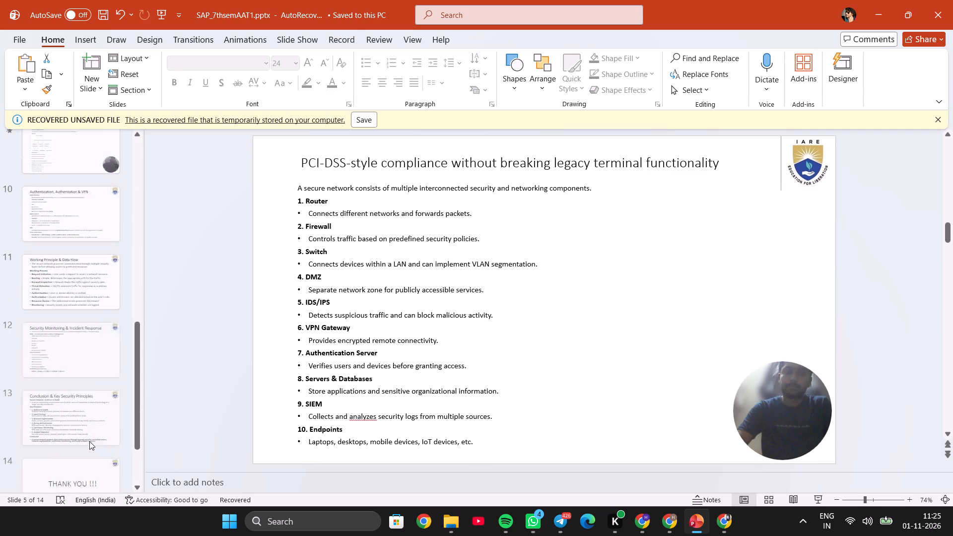
{"action": "left_click", "coordinate": [48, 229]}
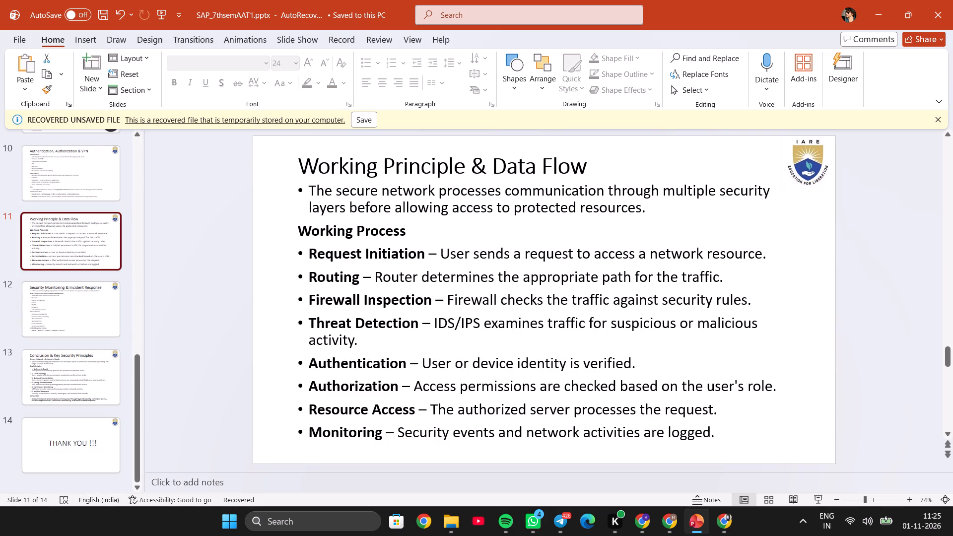
{"action": "left_click", "coordinate": [101, 352]}
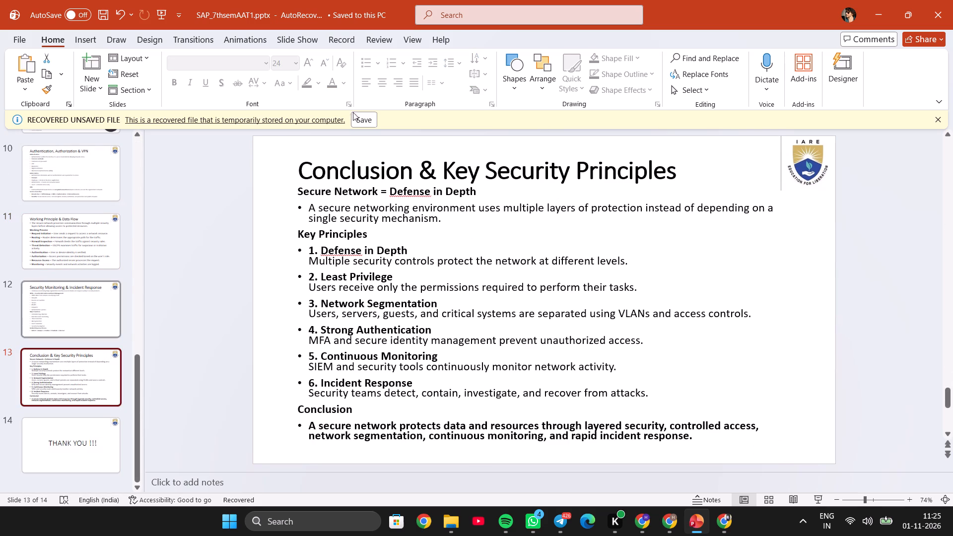
{"action": "left_click", "coordinate": [67, 302]}
{"action": "left_click", "coordinate": [477, 175]}
{"action": "key", "text": "ctrl+a"}
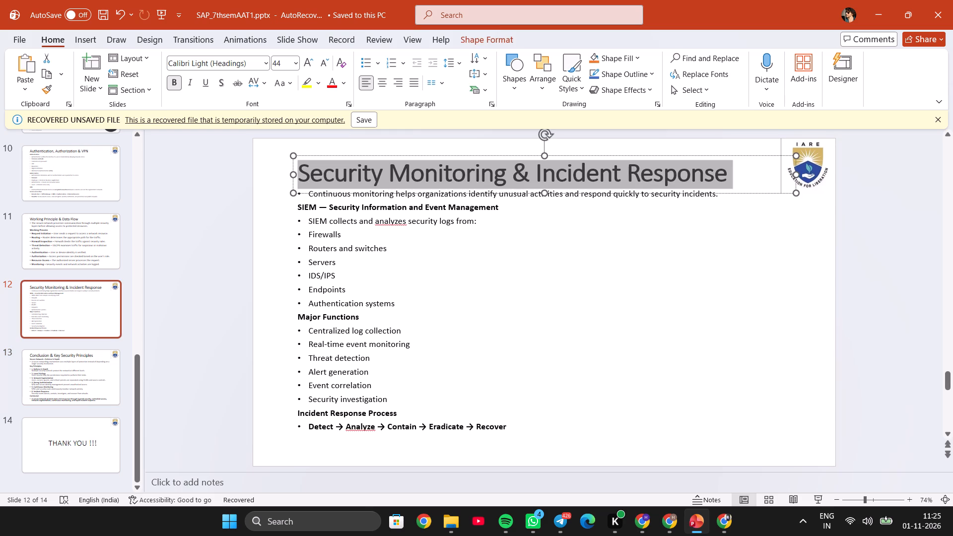
{"action": "key", "text": "ctrl+v"}
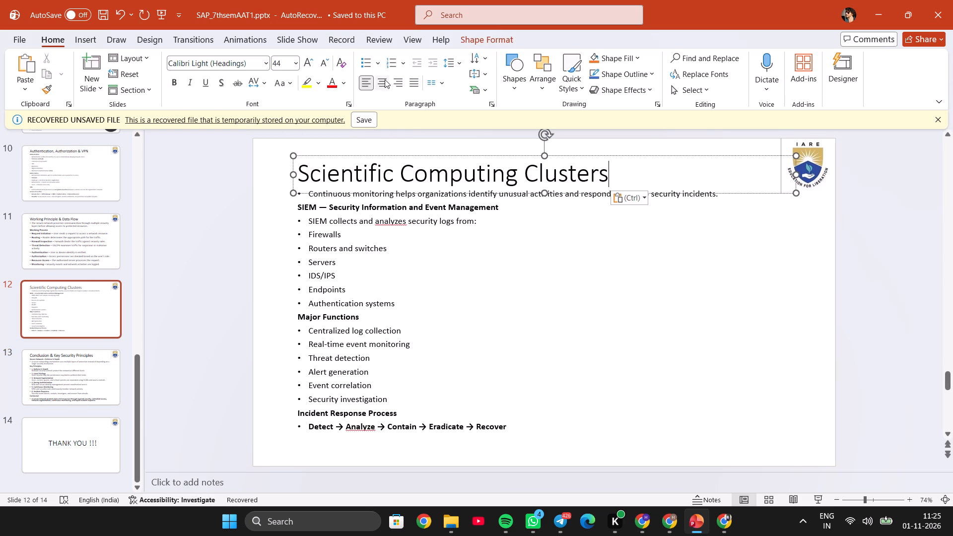
{"action": "left_click", "coordinate": [386, 80]}
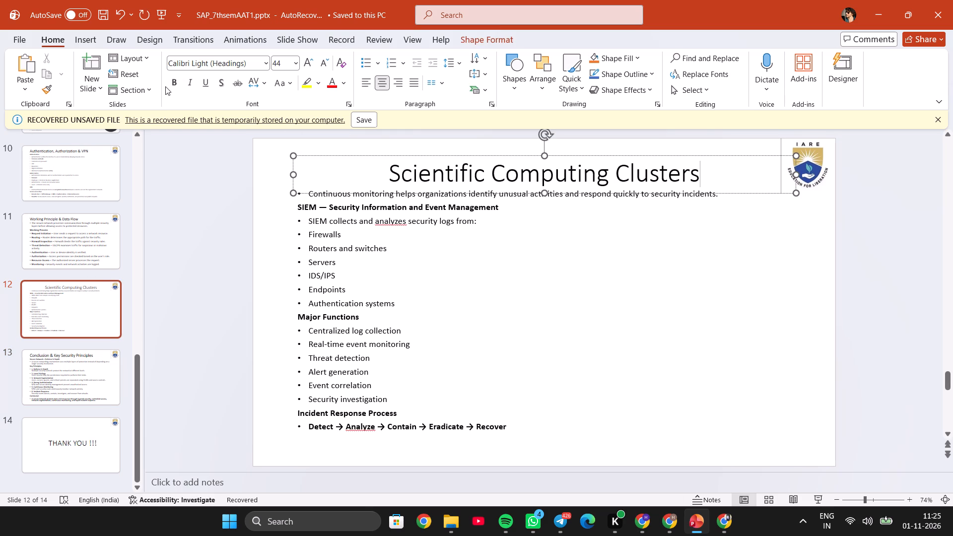
{"action": "left_click", "coordinate": [179, 84]}
{"action": "left_click", "coordinate": [179, 84]}
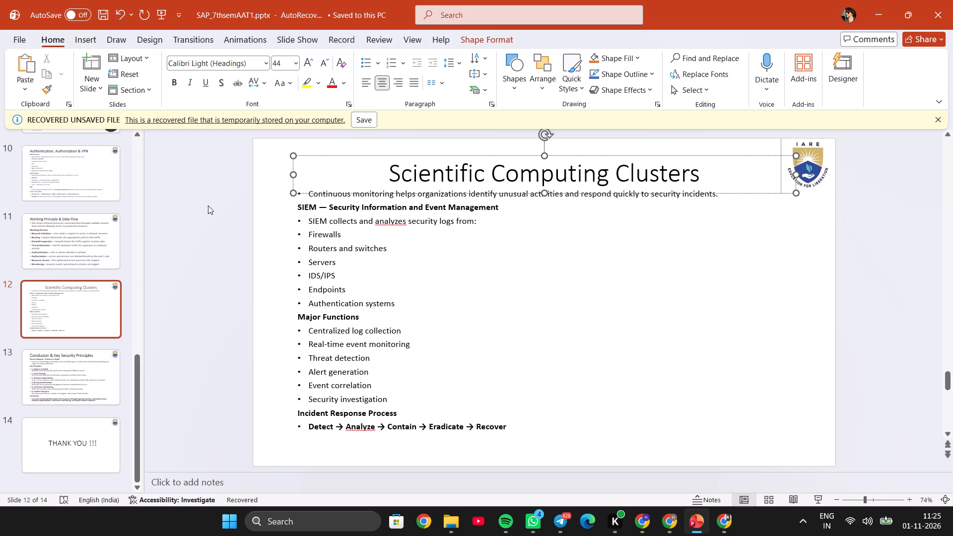
{"action": "left_click", "coordinate": [208, 208]}
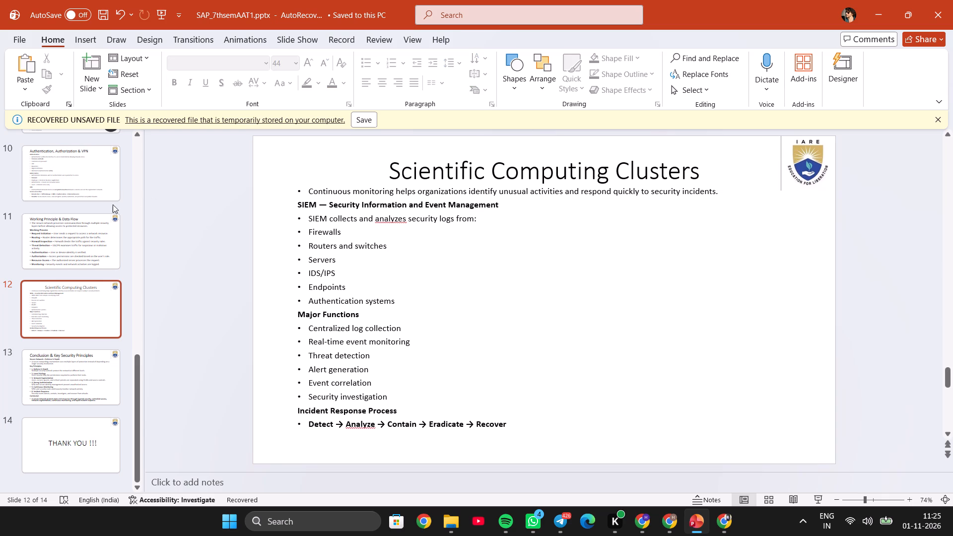
Go back to slide 4, which still carries the PCI-DSS title.
{"action": "scroll", "coordinate": [82, 233], "scroll_direction": "up", "scroll_amount": 7}
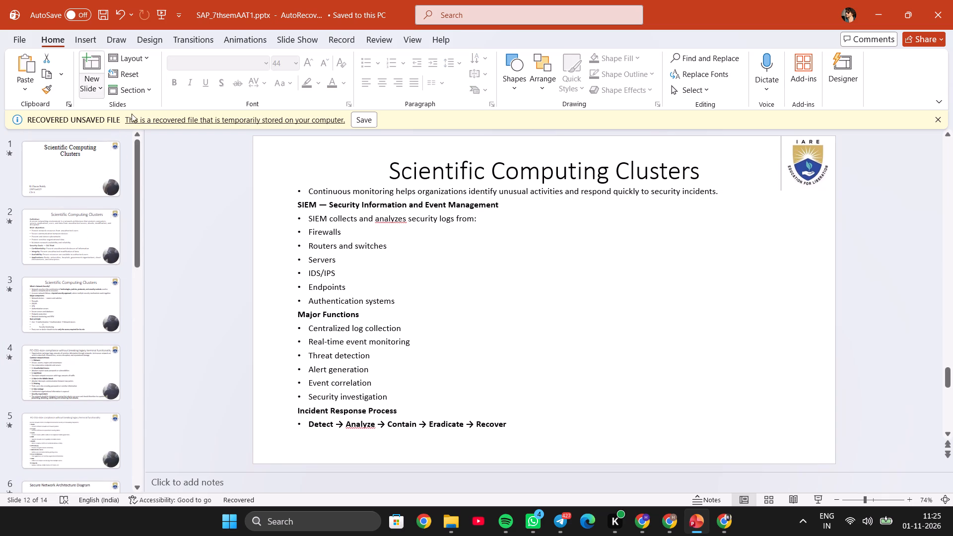
{"action": "left_click", "coordinate": [54, 359]}
{"action": "left_click", "coordinate": [108, 364]}
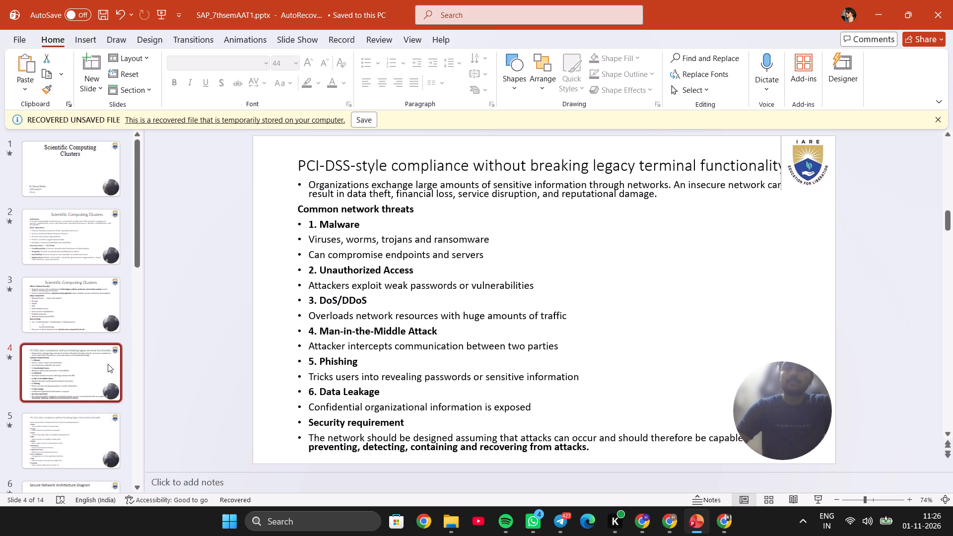
Replace slide 4's PCI-DSS title with the copied "Scientific Computing Clusters" and centre it.
{"action": "left_click", "coordinate": [484, 165]}
{"action": "key", "text": "ctrl+a"}
{"action": "key", "text": "ctrl+v"}
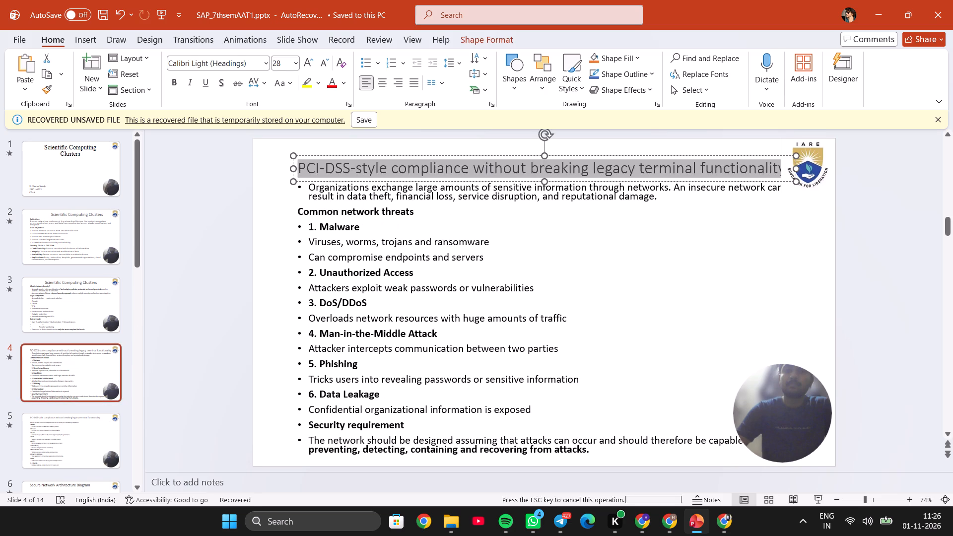
{"action": "left_click", "coordinate": [386, 87]}
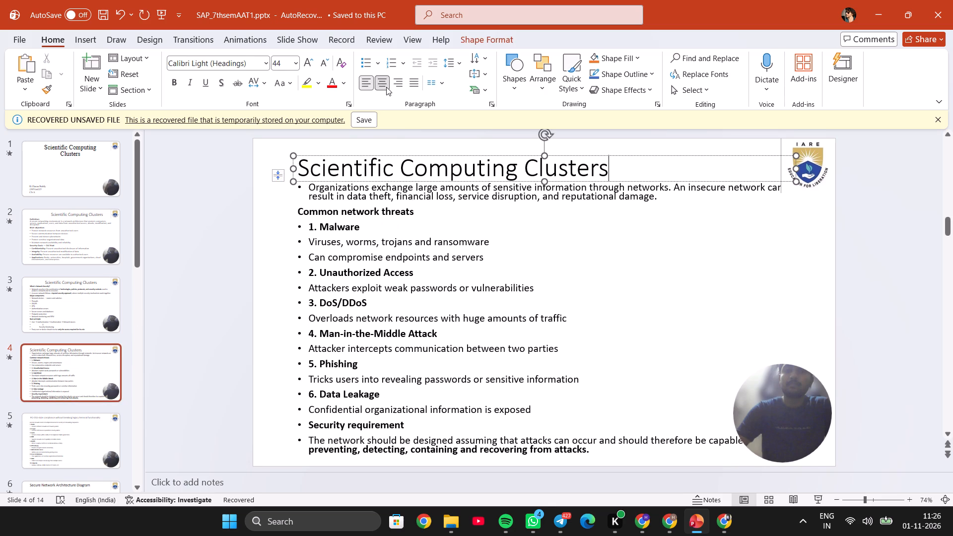
{"action": "left_click", "coordinate": [184, 212]}
Set up a standard 480p video export of the presentation with the file name cc_cep.
{"action": "left_click", "coordinate": [350, 45]}
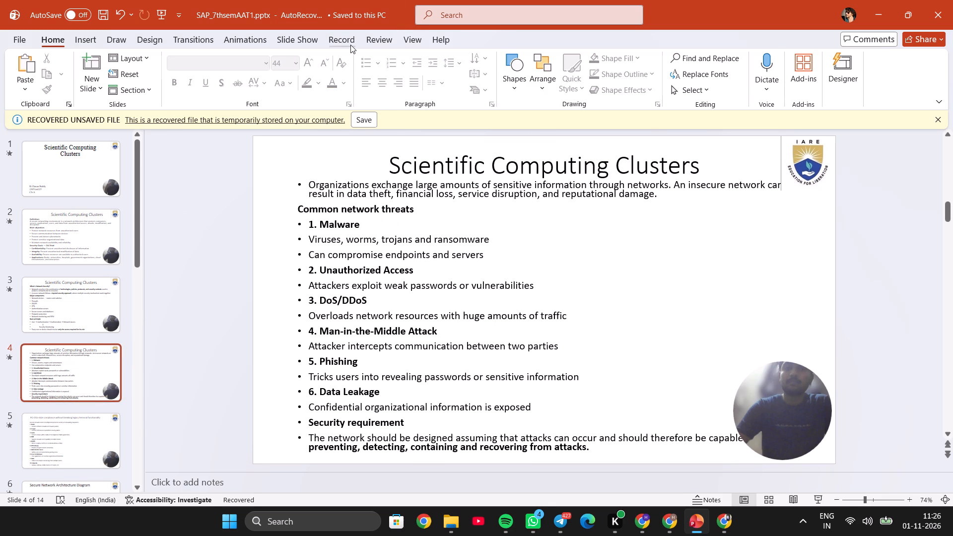
{"action": "left_click", "coordinate": [366, 69]}
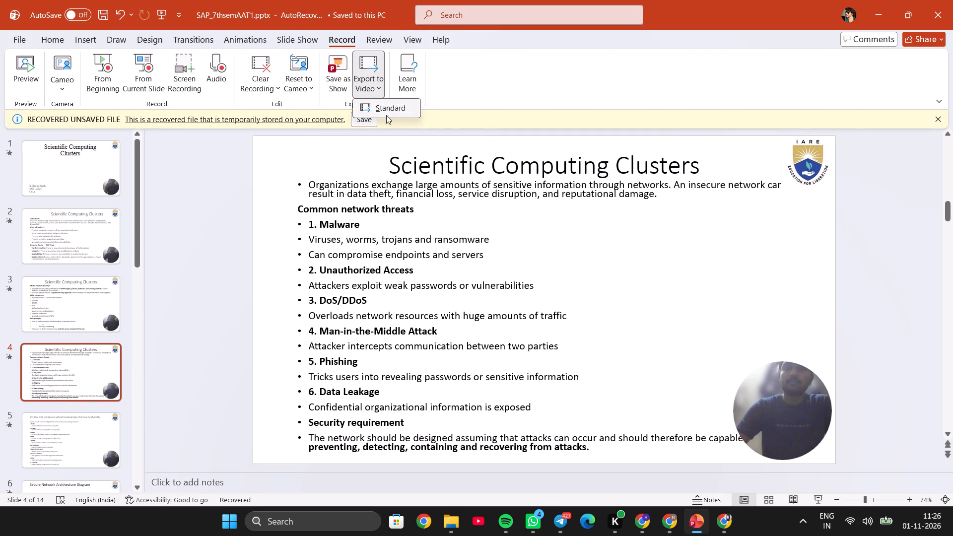
{"action": "left_click", "coordinate": [386, 115]}
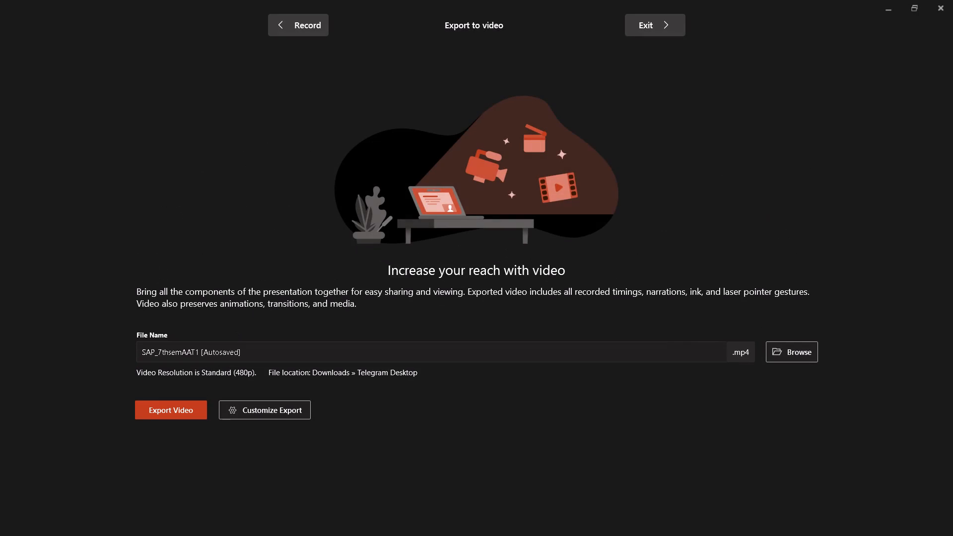
{"action": "double_click", "coordinate": [203, 357]}
{"action": "key", "text": "BackSpace"}
{"action": "key", "text": "BackSpace"}
{"action": "key", "text": "BackSpace"}
{"action": "key", "text": "BackSpace"}
{"action": "key", "text": "BackSpace"}
{"action": "key", "text": "BackSpace"}
{"action": "key", "text": "BackSpace"}
{"action": "key", "text": "BackSpace"}
{"action": "key", "text": "BackSpace"}
{"action": "key", "text": "BackSpace"}
{"action": "key", "text": "BackSpace"}
{"action": "key", "text": "BackSpace"}
{"action": "key", "text": "BackSpace"}
{"action": "key", "text": "BackSpace"}
{"action": "key", "text": "BackSpace"}
{"action": "key", "text": "BackSpace"}
{"action": "key", "text": "BackSpace"}
{"action": "key", "text": "BackSpace"}
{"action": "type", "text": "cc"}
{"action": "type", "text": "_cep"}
Choose the majorProject folder as the save location and export the cc_cep video.
{"action": "left_click", "coordinate": [795, 343]}
{"action": "left_click", "coordinate": [93, 118]}
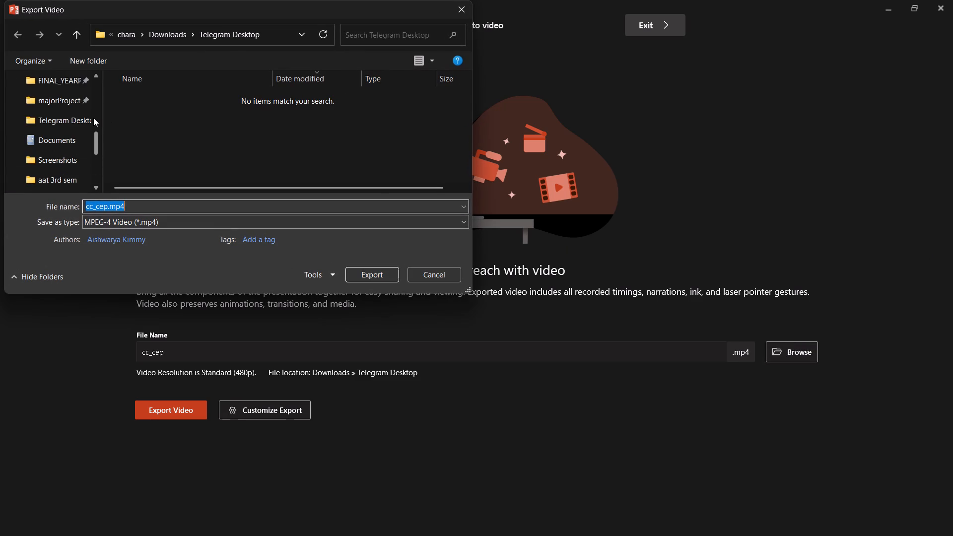
{"action": "left_click", "coordinate": [46, 98]}
{"action": "left_click", "coordinate": [382, 277]}
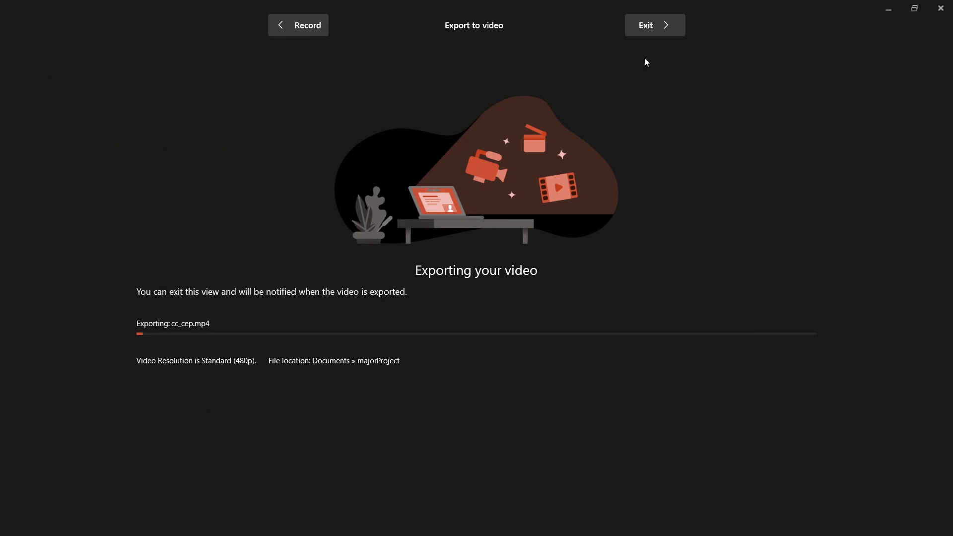
Leave the video export view and switch to the AAT (Concept Video) page in Chrome.
{"action": "left_click", "coordinate": [665, 31]}
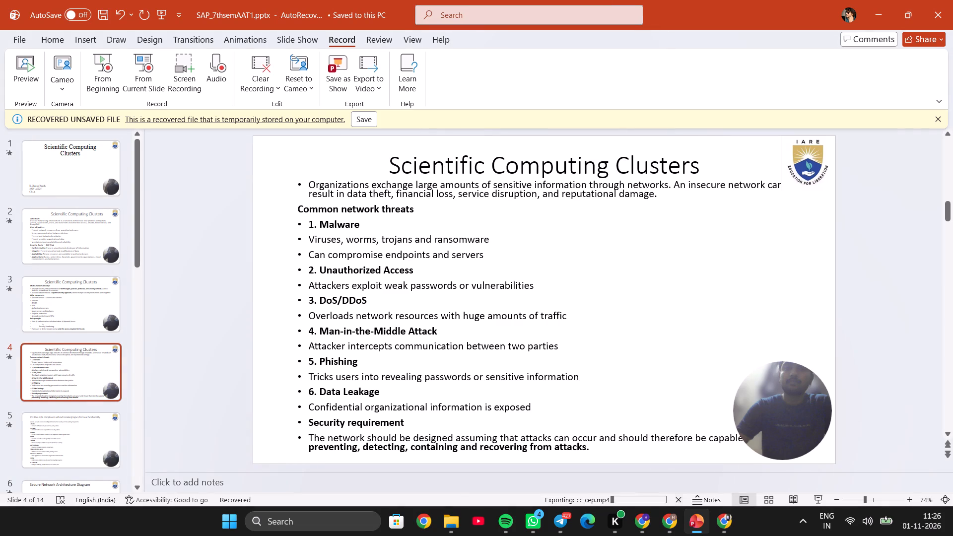
{"action": "left_click", "coordinate": [719, 524]}
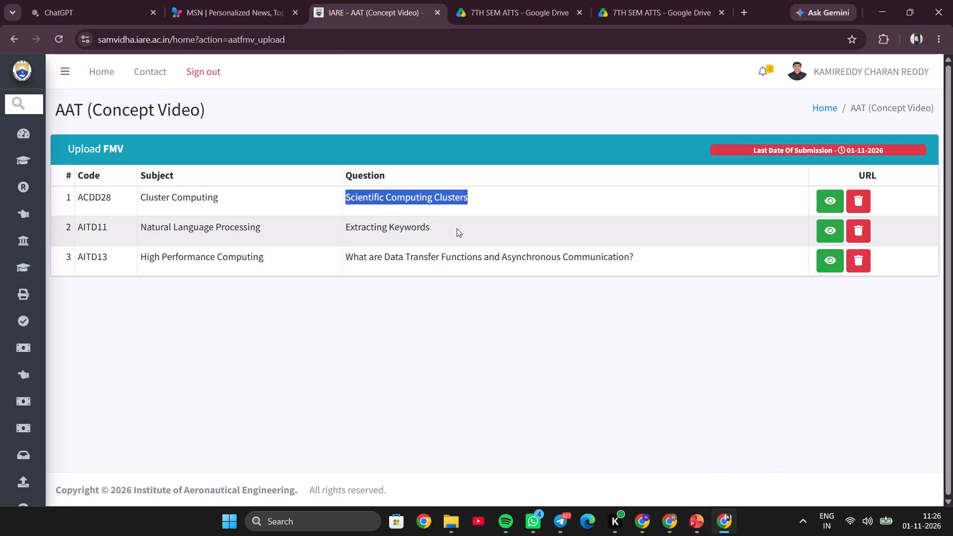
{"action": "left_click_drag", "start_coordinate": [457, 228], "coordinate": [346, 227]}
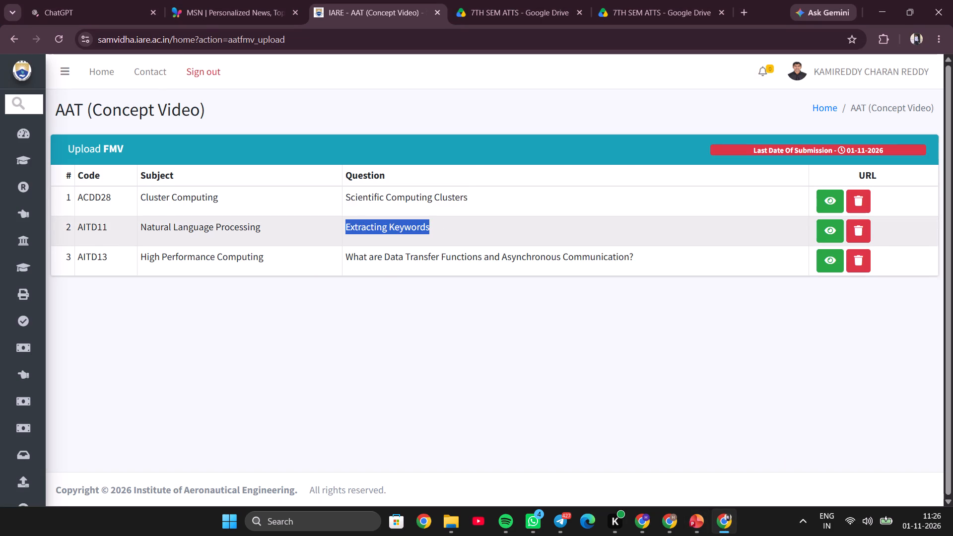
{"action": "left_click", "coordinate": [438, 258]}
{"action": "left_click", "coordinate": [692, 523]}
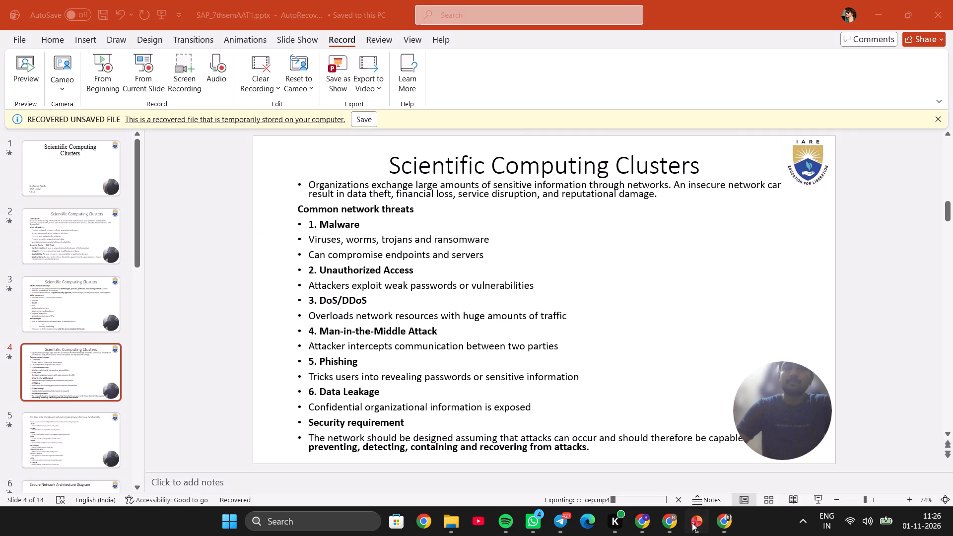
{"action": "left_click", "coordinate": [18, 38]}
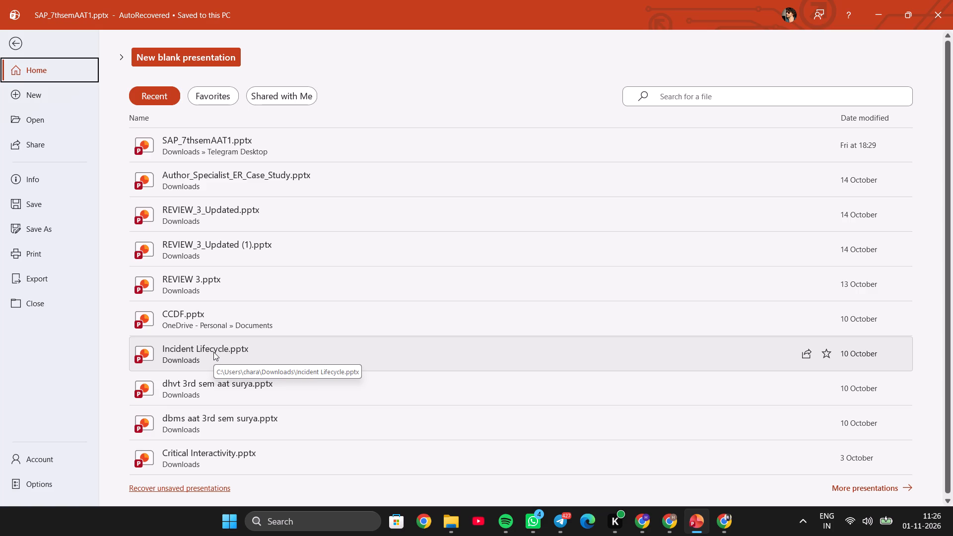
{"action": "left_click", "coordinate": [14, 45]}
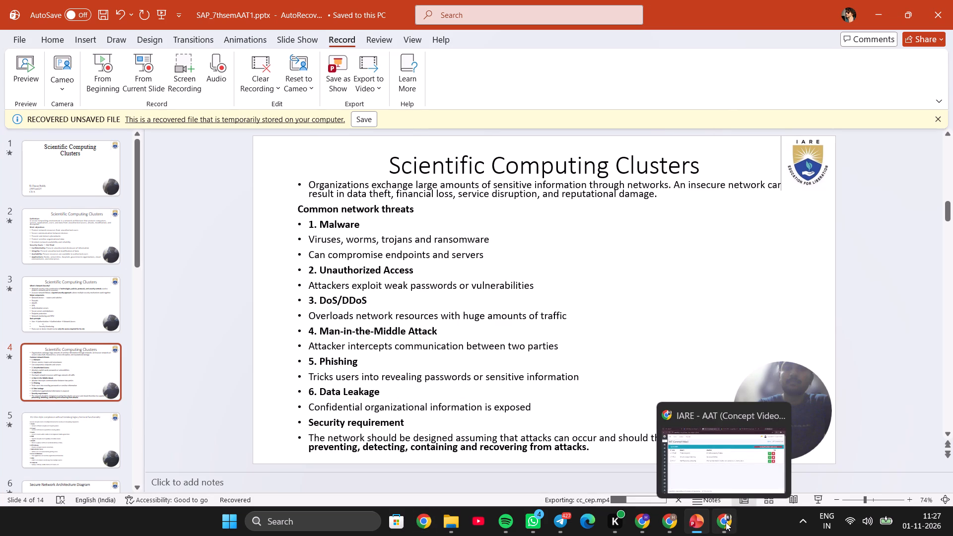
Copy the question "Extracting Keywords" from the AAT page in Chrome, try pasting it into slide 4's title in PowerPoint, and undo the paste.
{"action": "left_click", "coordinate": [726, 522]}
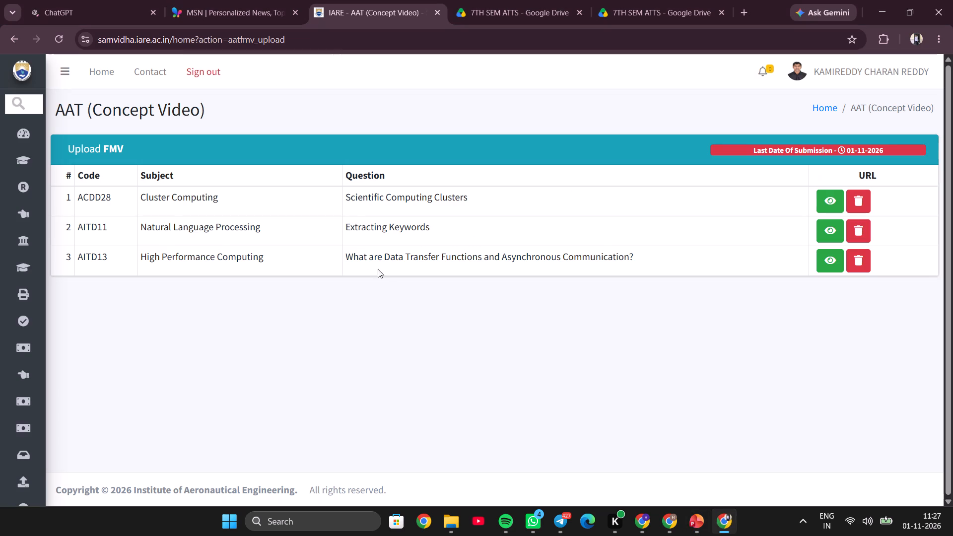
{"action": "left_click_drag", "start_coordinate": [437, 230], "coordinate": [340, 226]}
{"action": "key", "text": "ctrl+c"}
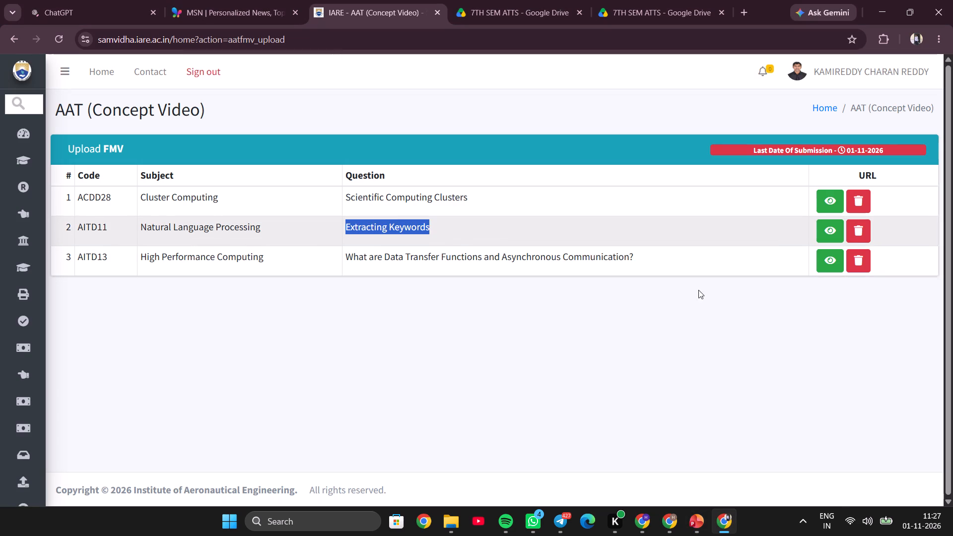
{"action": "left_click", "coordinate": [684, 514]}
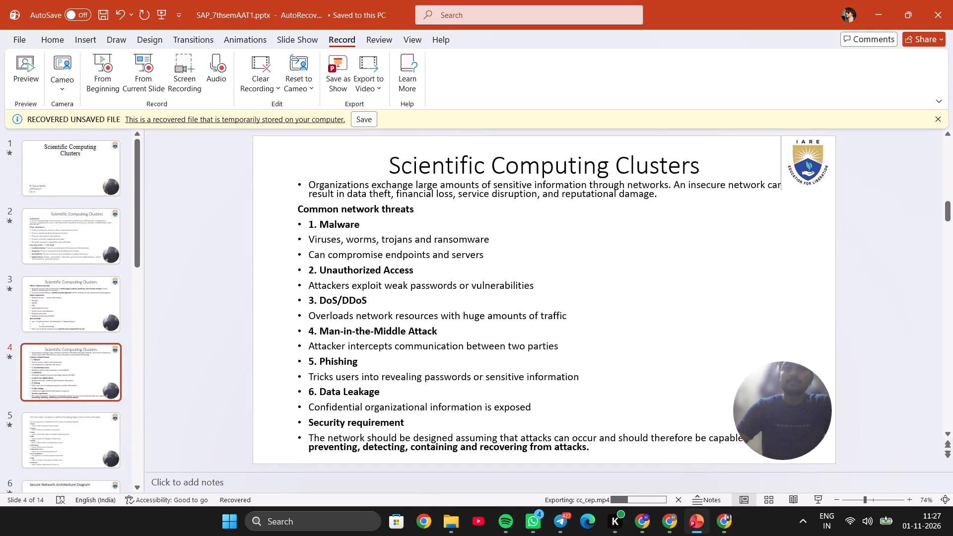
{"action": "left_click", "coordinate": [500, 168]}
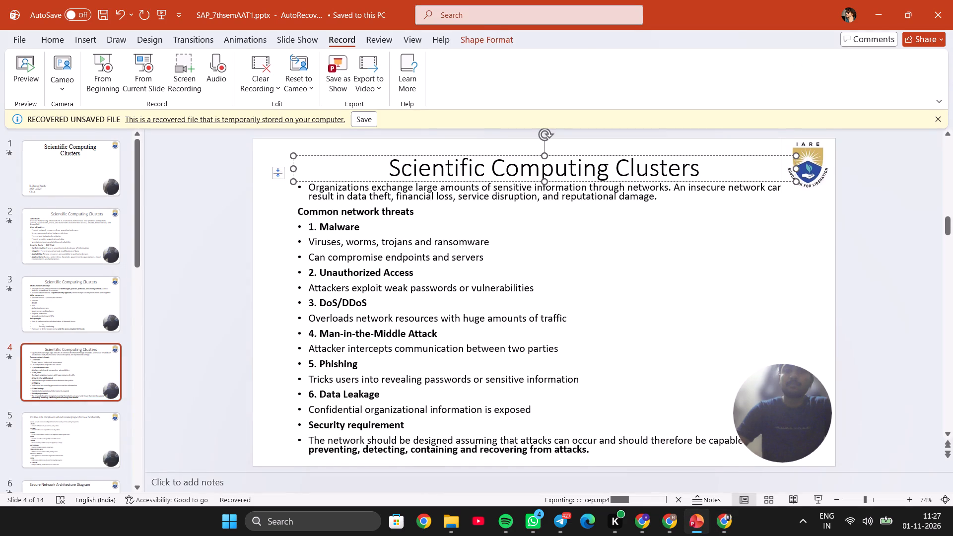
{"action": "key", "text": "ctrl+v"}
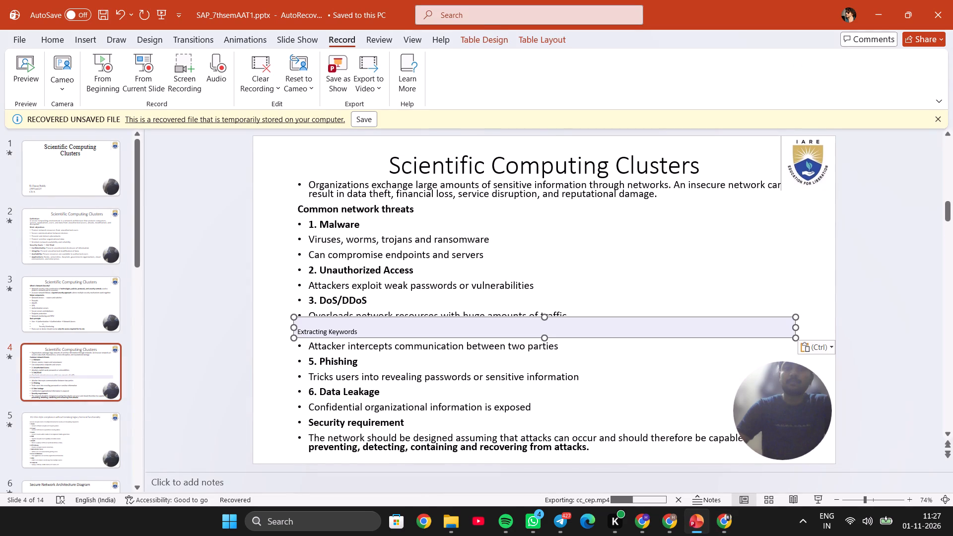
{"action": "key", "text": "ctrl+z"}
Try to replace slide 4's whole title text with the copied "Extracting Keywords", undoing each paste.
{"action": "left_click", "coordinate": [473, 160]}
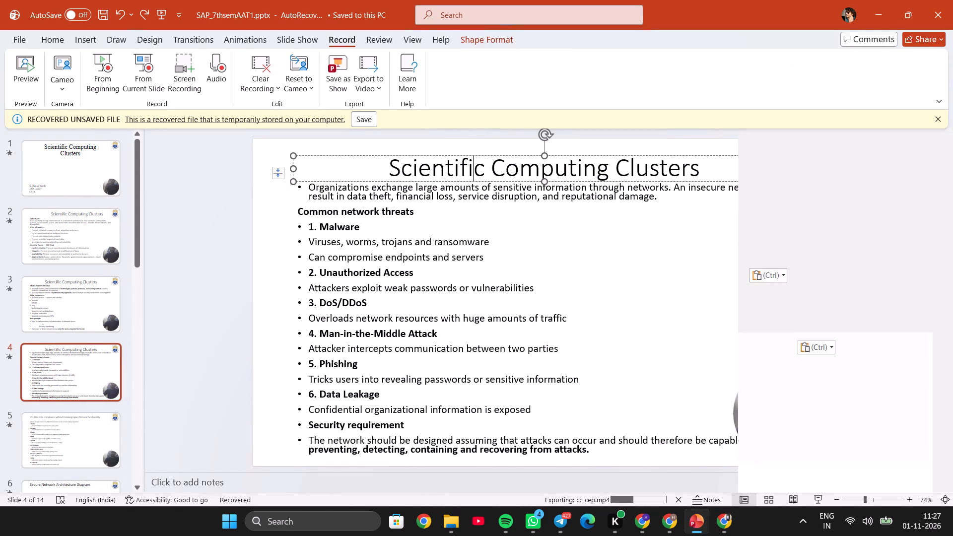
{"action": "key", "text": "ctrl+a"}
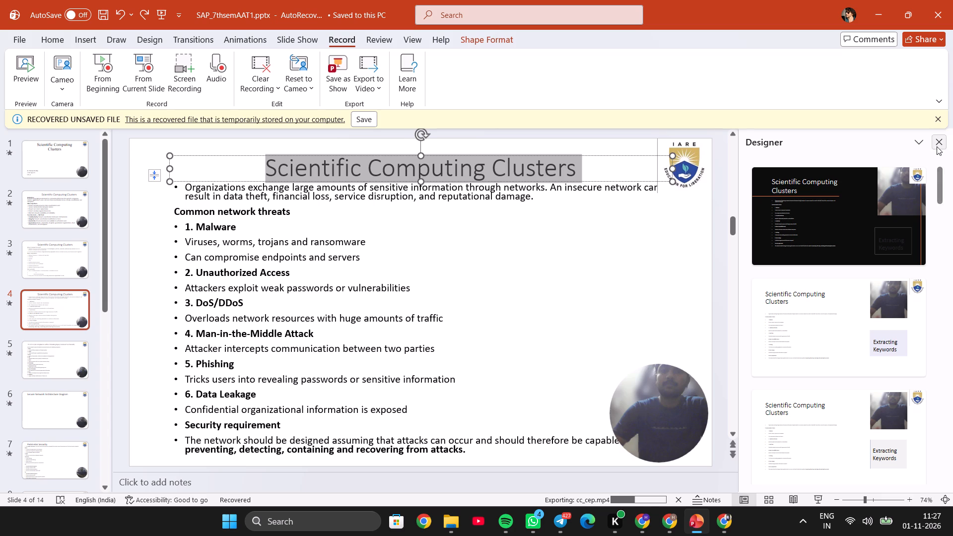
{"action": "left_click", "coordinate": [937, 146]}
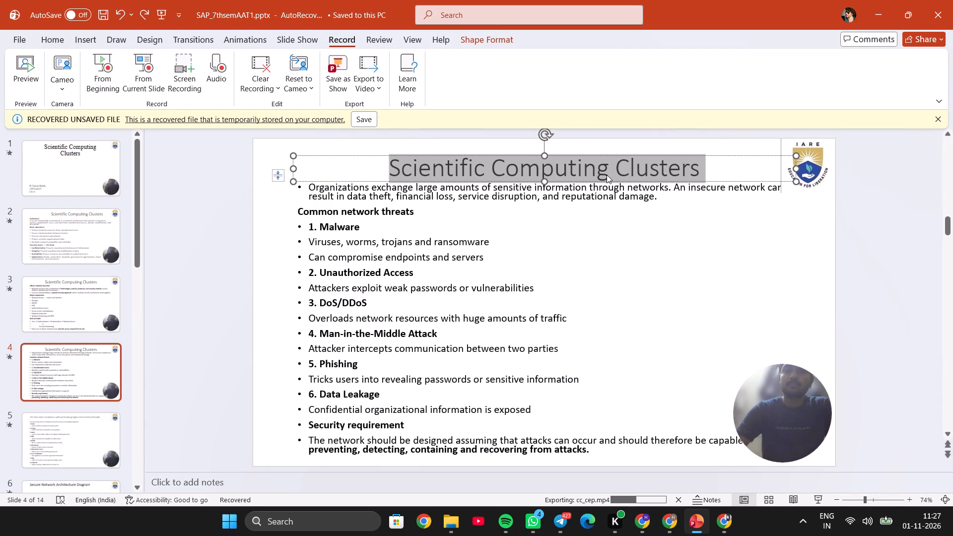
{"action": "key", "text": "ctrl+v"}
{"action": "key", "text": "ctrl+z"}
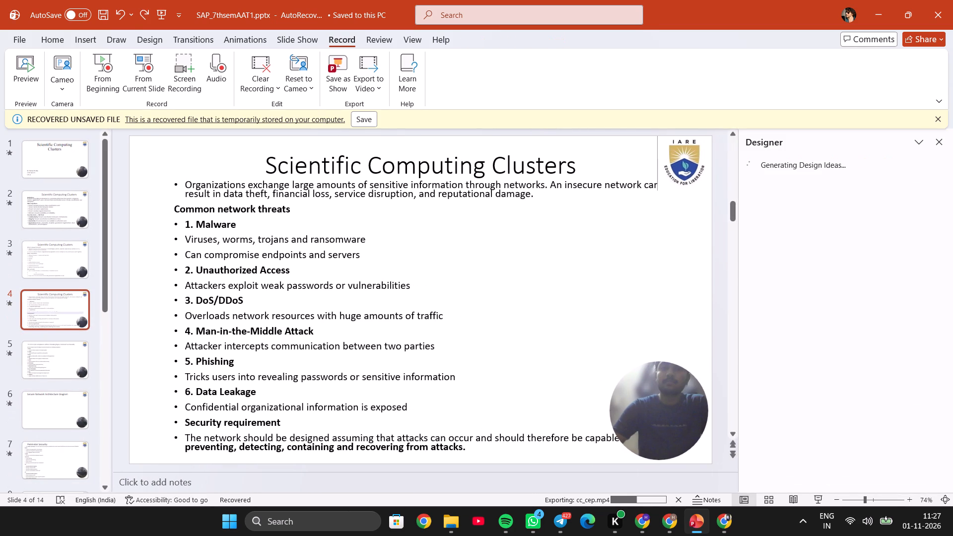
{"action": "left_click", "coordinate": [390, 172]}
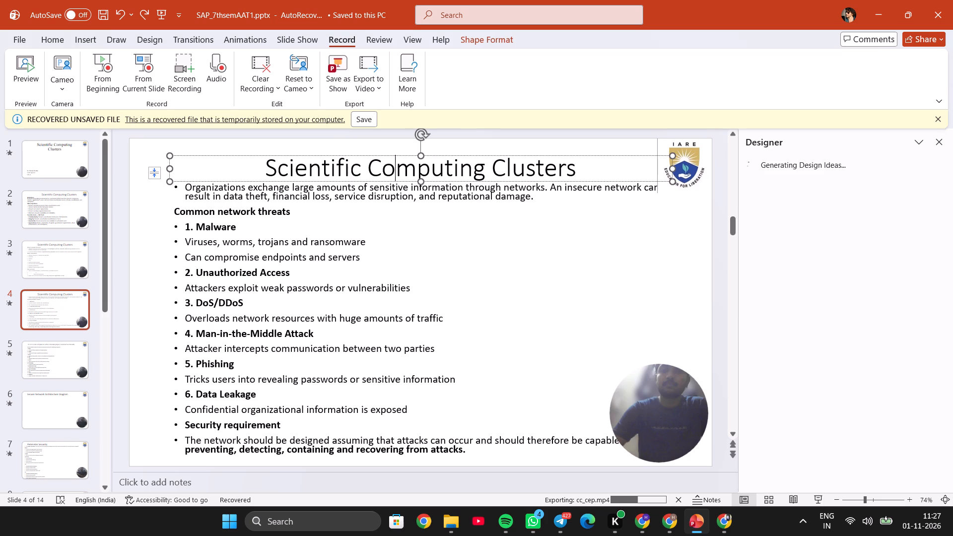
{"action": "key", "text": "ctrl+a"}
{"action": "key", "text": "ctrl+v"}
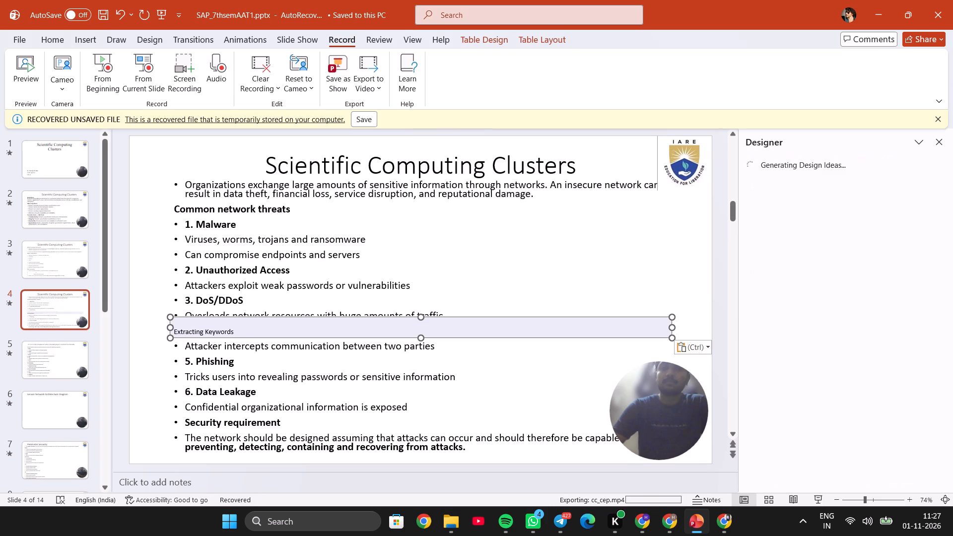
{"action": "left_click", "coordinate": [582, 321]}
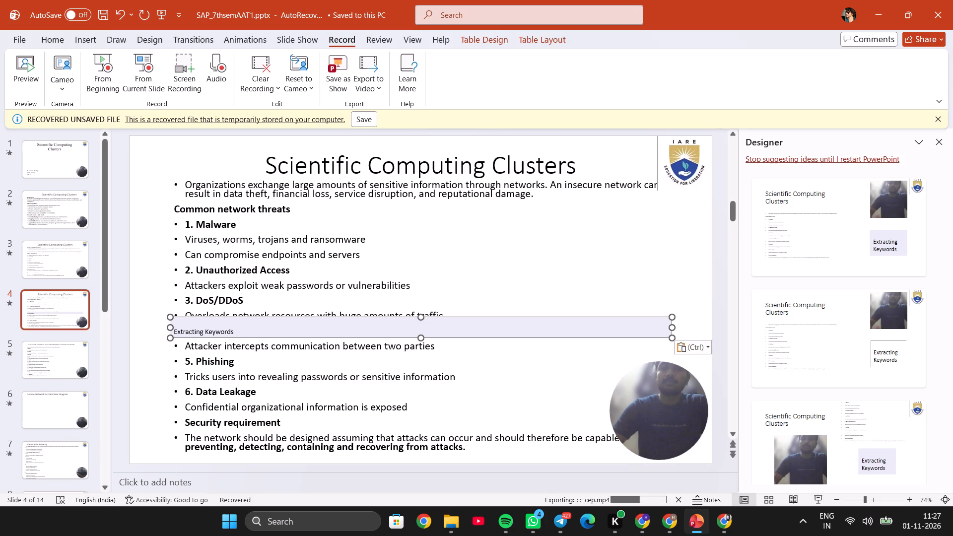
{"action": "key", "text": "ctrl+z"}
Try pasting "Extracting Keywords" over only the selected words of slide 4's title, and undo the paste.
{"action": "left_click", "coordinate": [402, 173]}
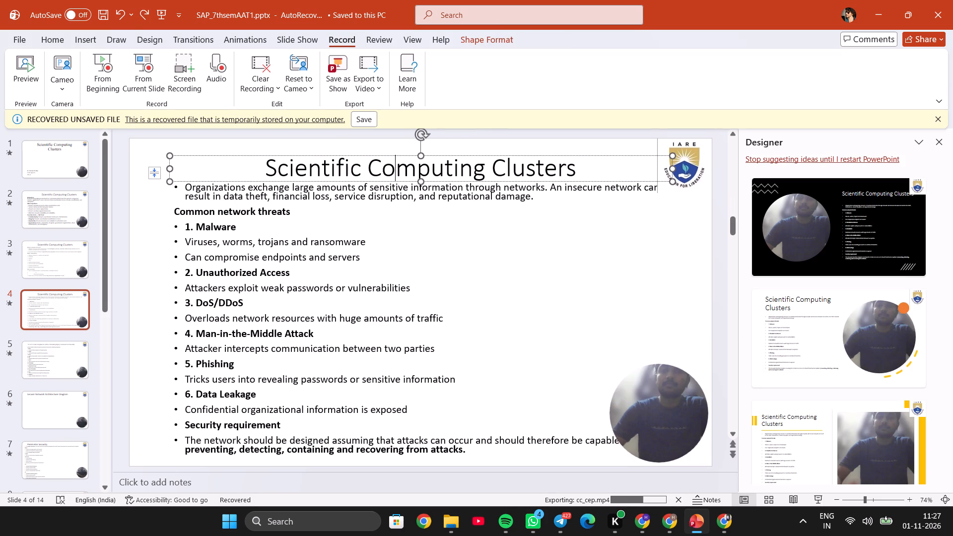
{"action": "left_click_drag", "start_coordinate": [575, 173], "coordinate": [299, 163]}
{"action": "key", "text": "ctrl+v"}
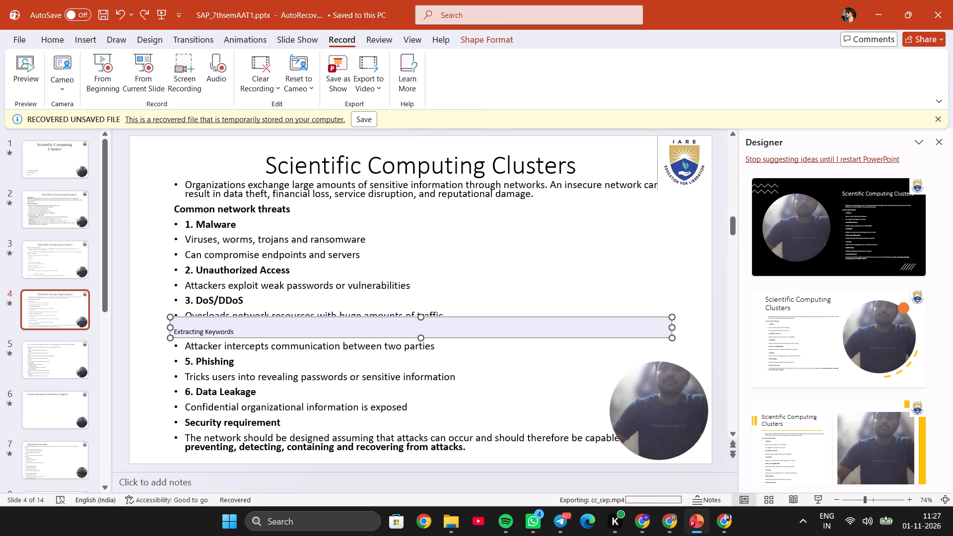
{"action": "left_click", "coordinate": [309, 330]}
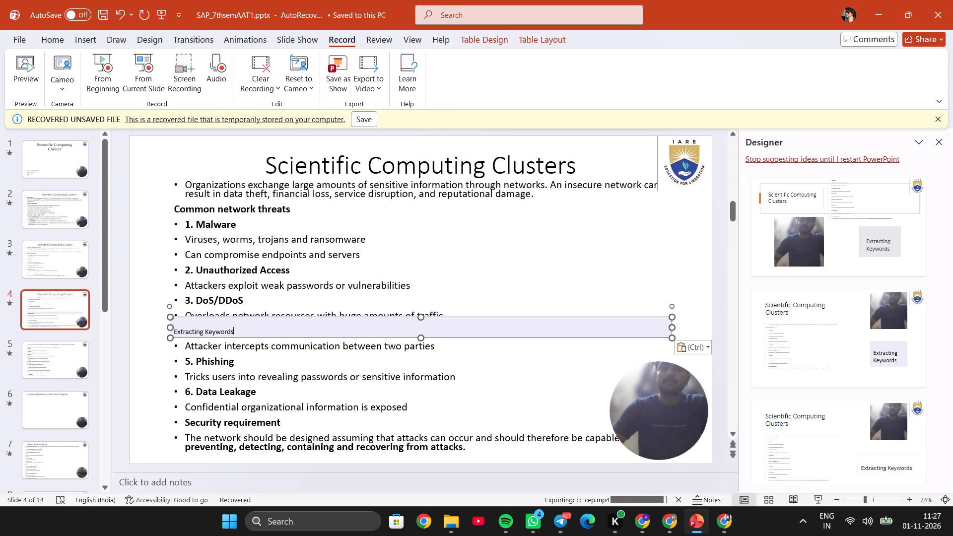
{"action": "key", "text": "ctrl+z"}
Copy "Extracting Keywords" again from the AAT page in Chrome and replace slide 1's title in PowerPoint with it.
{"action": "left_click", "coordinate": [730, 527]}
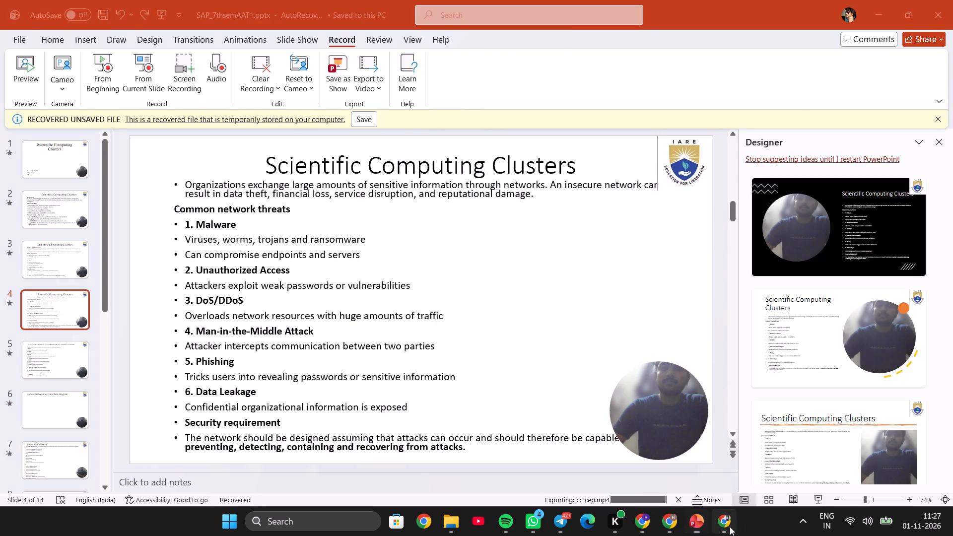
{"action": "left_click", "coordinate": [423, 233]}
{"action": "left_click_drag", "start_coordinate": [429, 227], "coordinate": [345, 227]}
{"action": "key", "text": "ctrl+c"}
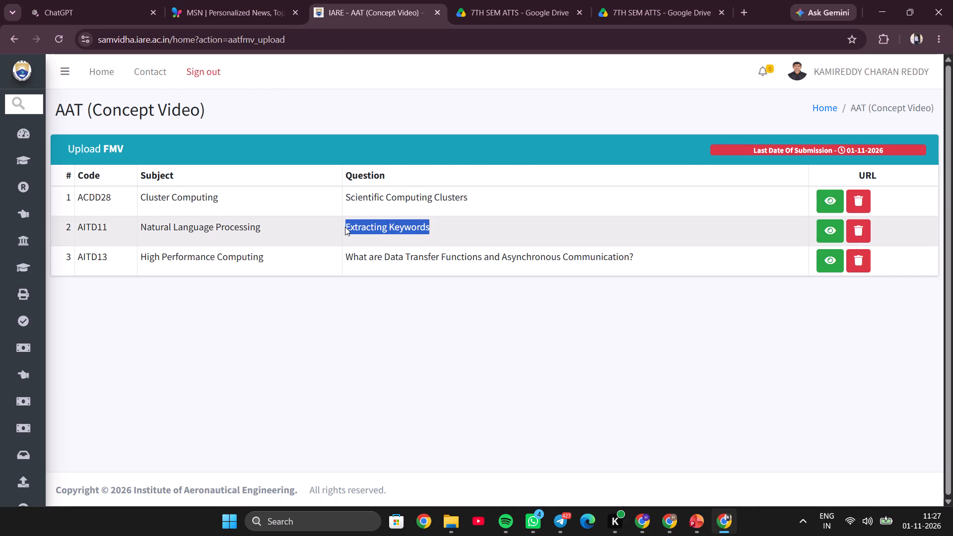
{"action": "left_click", "coordinate": [692, 526]}
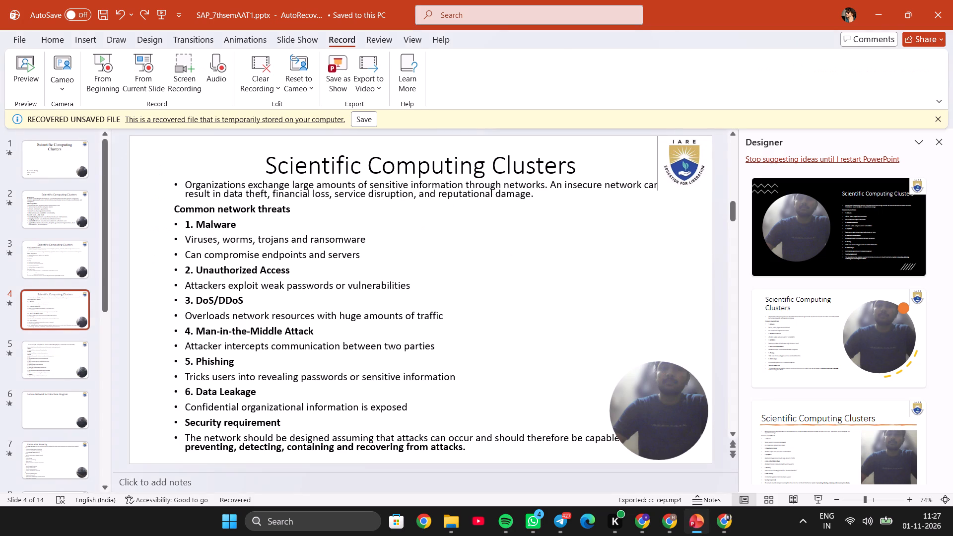
{"action": "left_click", "coordinate": [36, 164]}
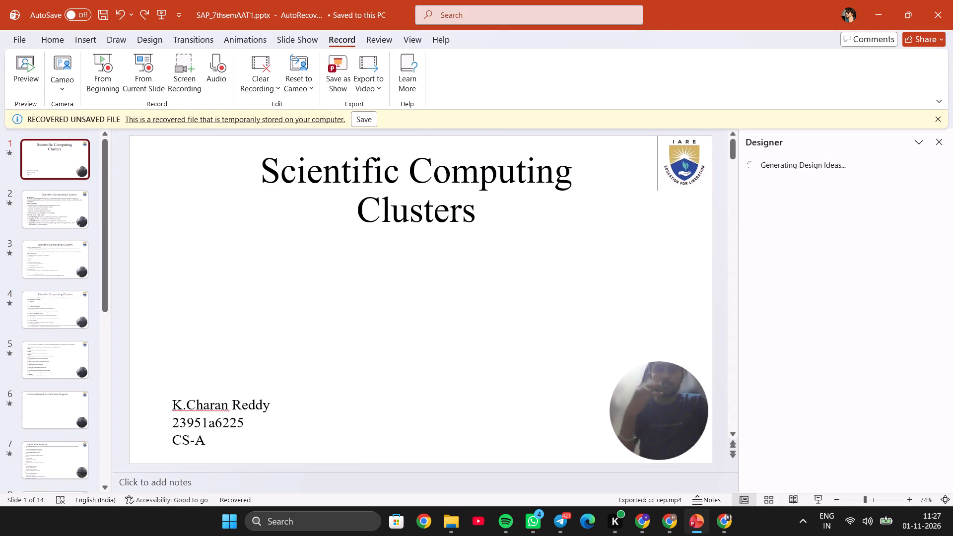
{"action": "left_click", "coordinate": [455, 223]}
{"action": "key", "text": "ctrl+a"}
{"action": "key", "text": "ctrl+v"}
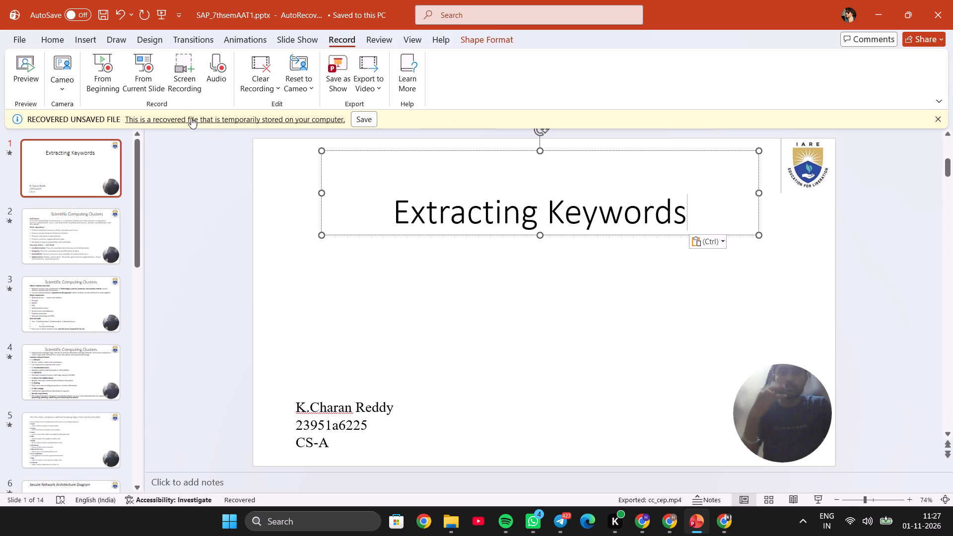
Show the Designer's design suggestions for slide 1 and look through the proposed layouts.
{"action": "left_click", "coordinate": [159, 37]}
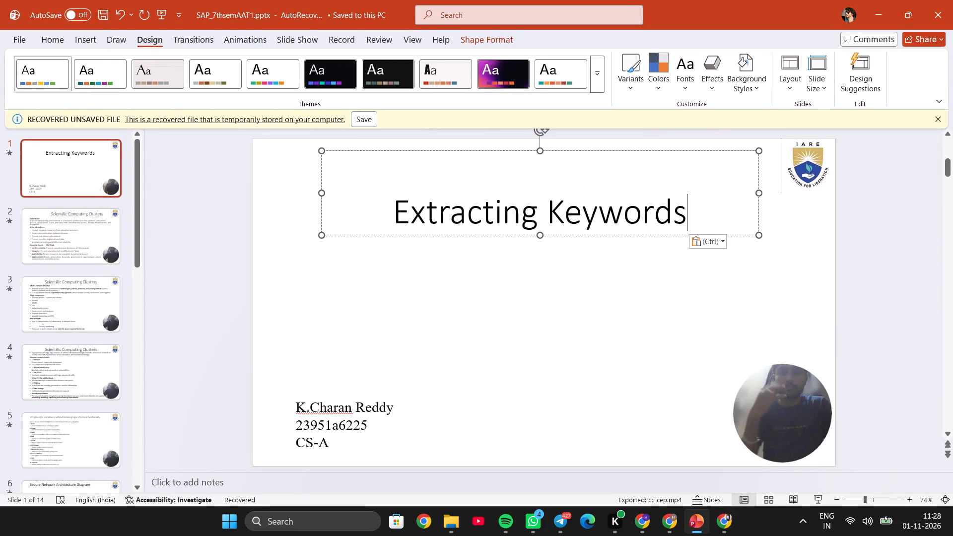
{"action": "left_click", "coordinate": [863, 87]}
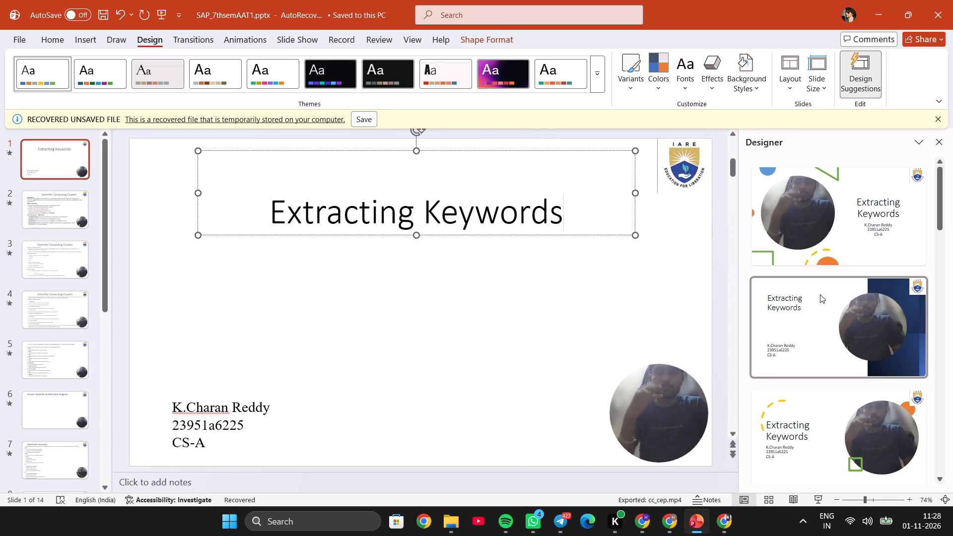
{"action": "scroll", "coordinate": [820, 294], "scroll_direction": "down", "scroll_amount": 1}
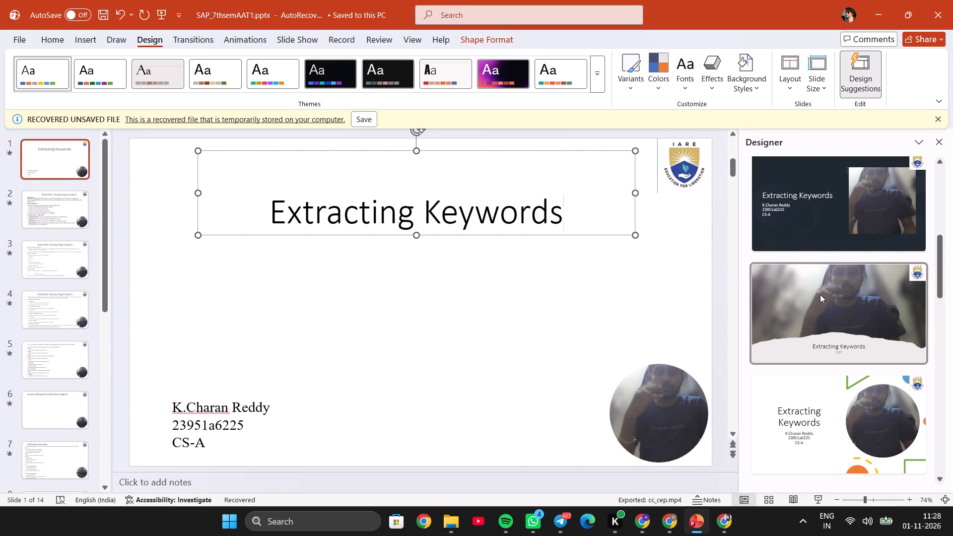
{"action": "scroll", "coordinate": [820, 294], "scroll_direction": "down", "scroll_amount": 1}
{"action": "scroll", "coordinate": [820, 294], "scroll_direction": "up", "scroll_amount": 1}
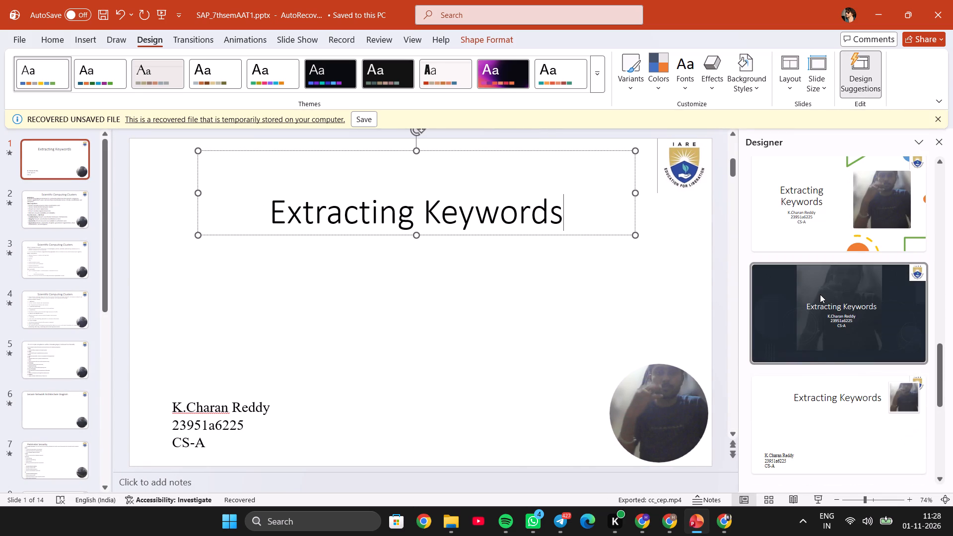
{"action": "scroll", "coordinate": [820, 294], "scroll_direction": "down", "scroll_amount": 5}
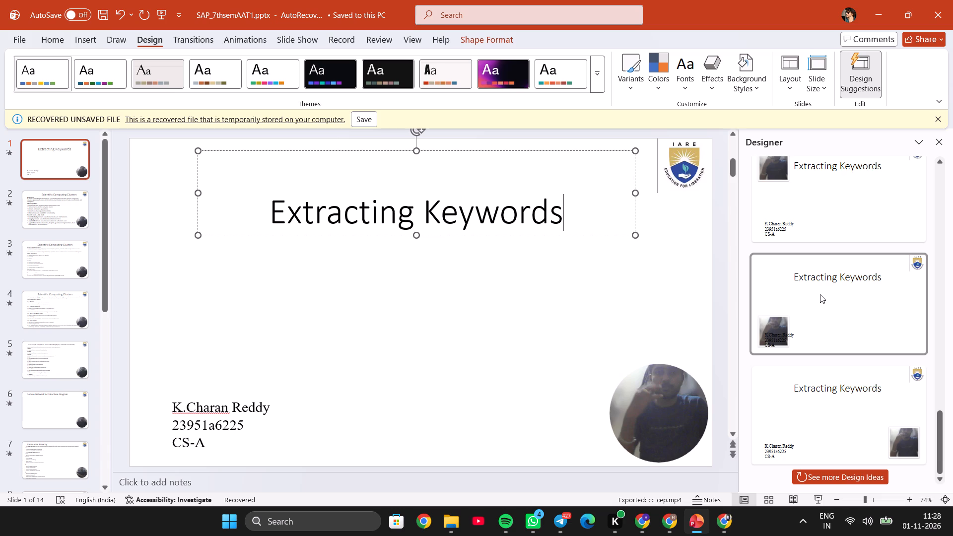
{"action": "scroll", "coordinate": [820, 294], "scroll_direction": "up", "scroll_amount": 11}
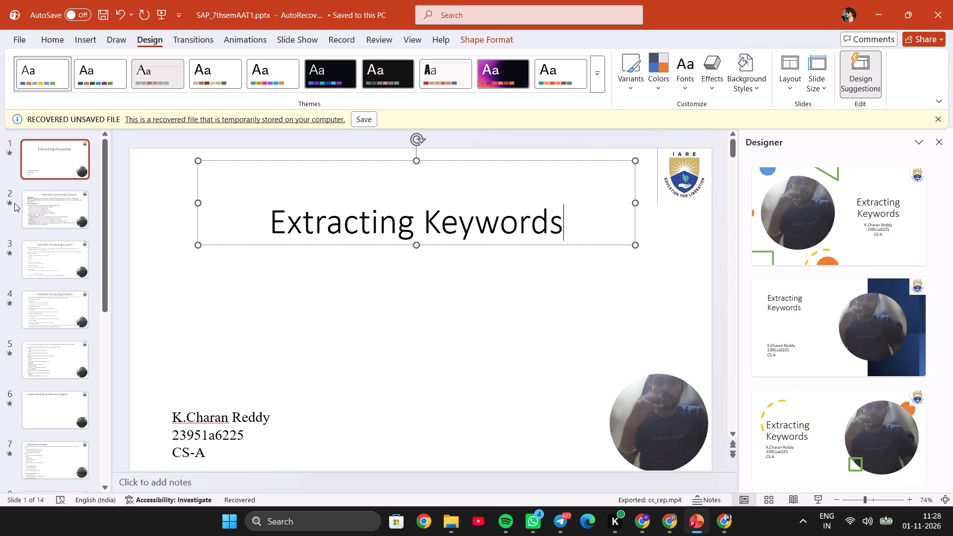
Look through the Designer's proposed layouts for slide 2, including the picture layouts and the diagram versions of its text.
{"action": "left_click", "coordinate": [44, 216]}
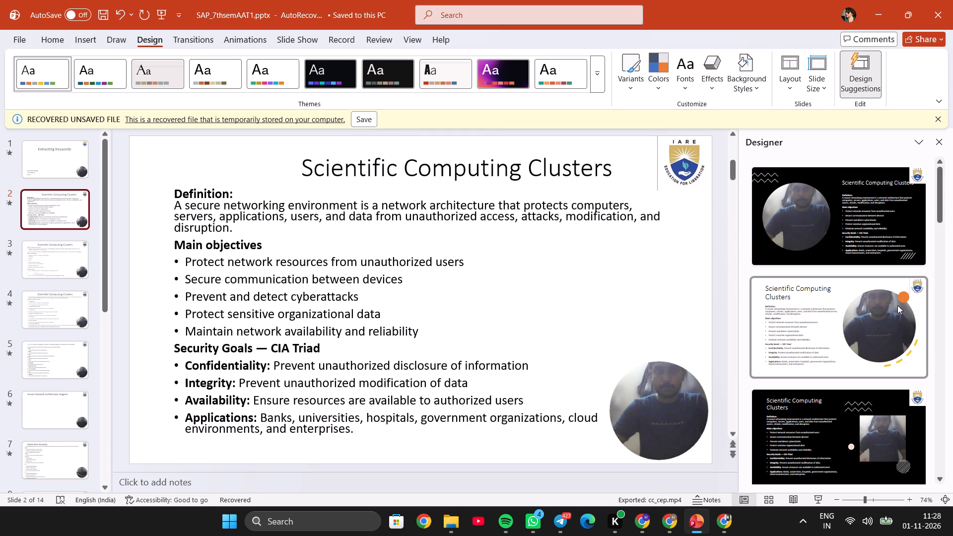
{"action": "scroll", "coordinate": [858, 368], "scroll_direction": "down", "scroll_amount": 1}
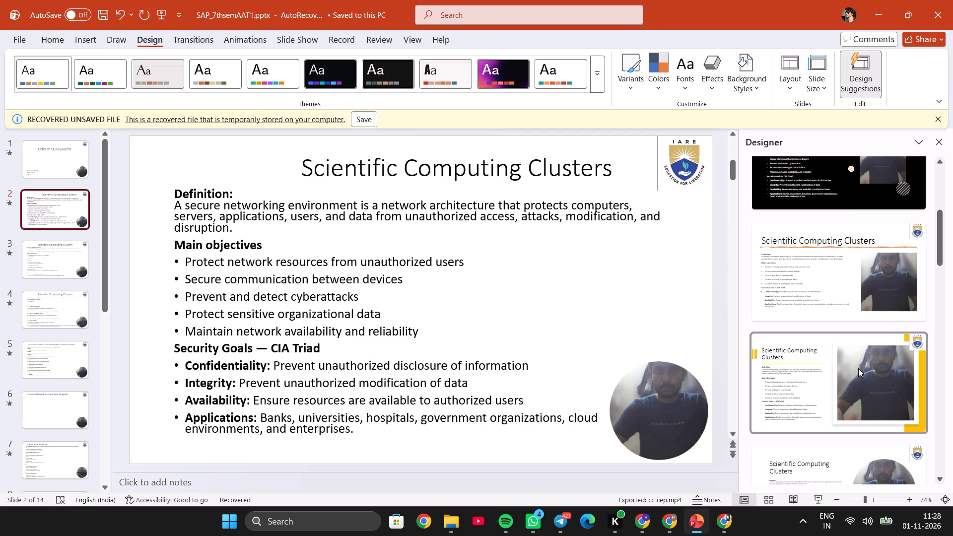
{"action": "scroll", "coordinate": [858, 368], "scroll_direction": "down", "scroll_amount": 2}
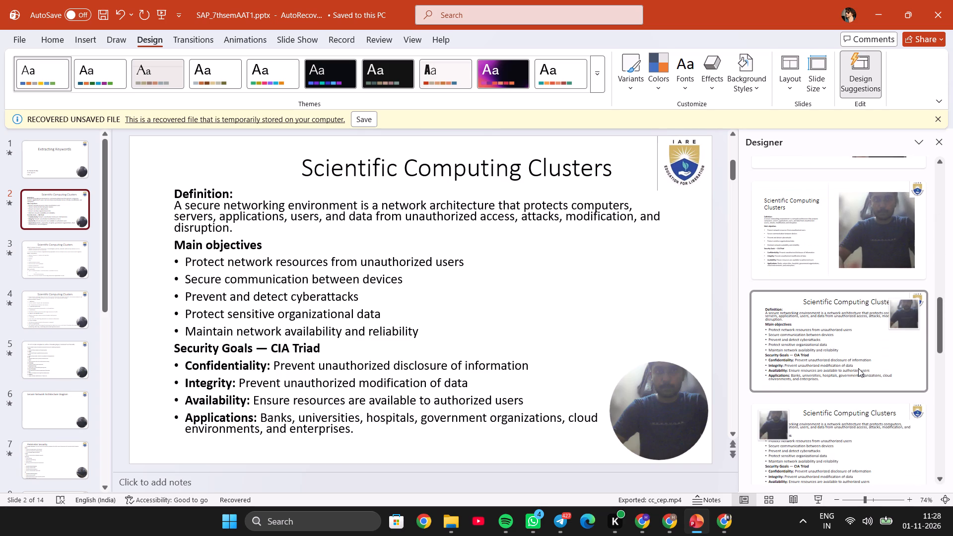
{"action": "scroll", "coordinate": [858, 368], "scroll_direction": "down", "scroll_amount": 1}
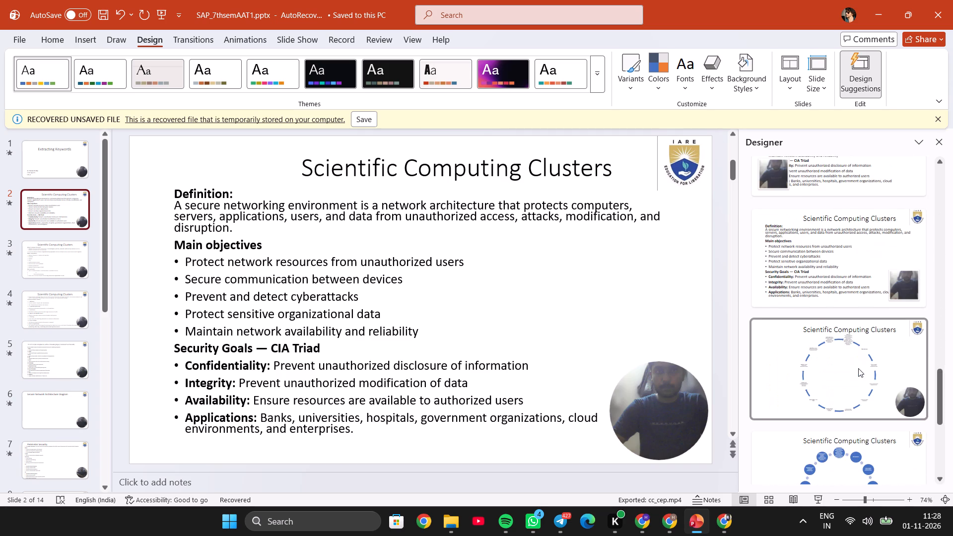
{"action": "scroll", "coordinate": [858, 368], "scroll_direction": "down", "scroll_amount": 1}
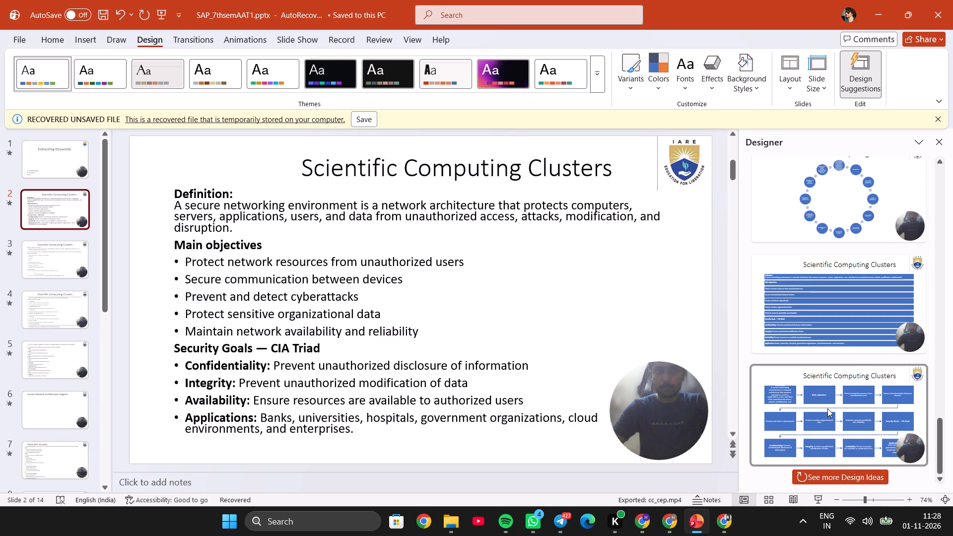
{"action": "scroll", "coordinate": [827, 408], "scroll_direction": "up", "scroll_amount": 2}
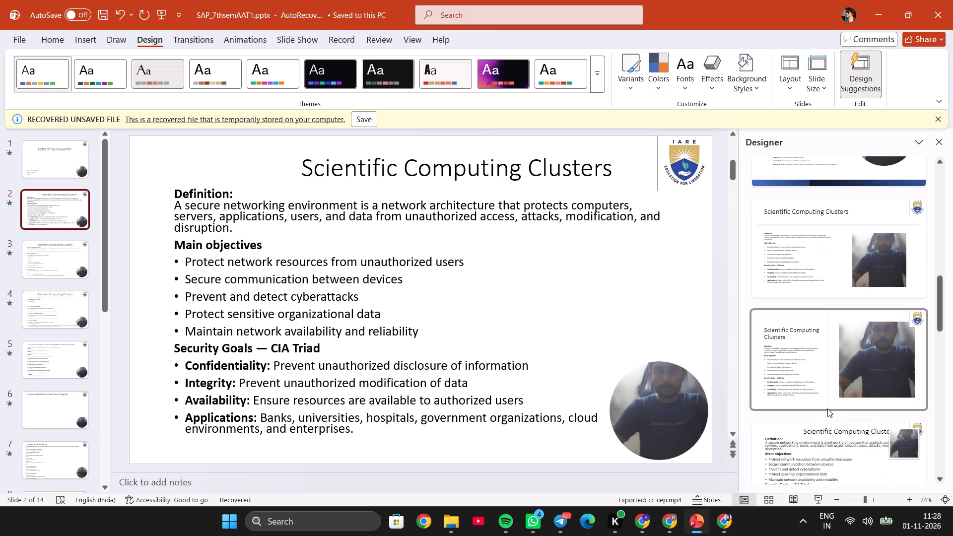
{"action": "scroll", "coordinate": [827, 408], "scroll_direction": "up", "scroll_amount": 7}
Apply the dark navy Designer layout with the square camera video beside the title to slide 1.
{"action": "left_click", "coordinate": [53, 167]}
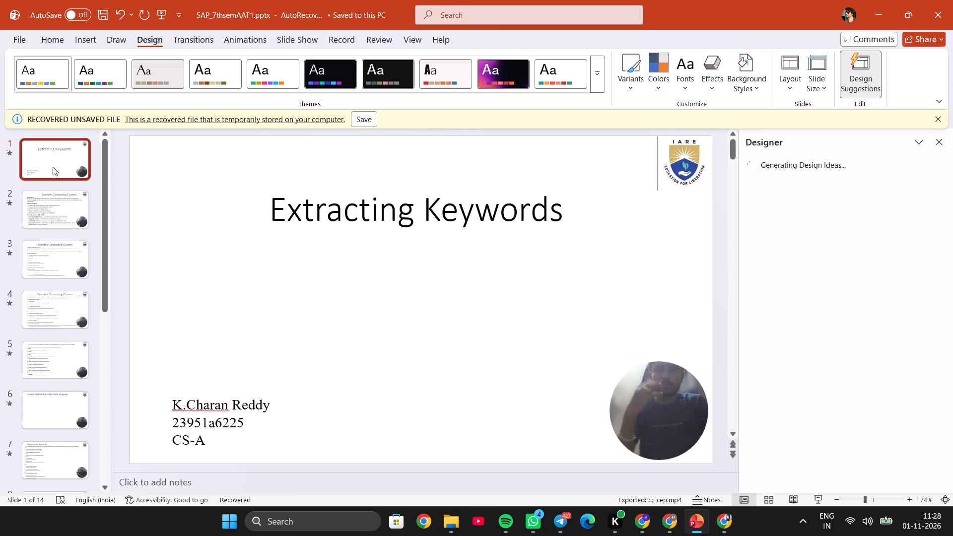
{"action": "left_click", "coordinate": [625, 403]}
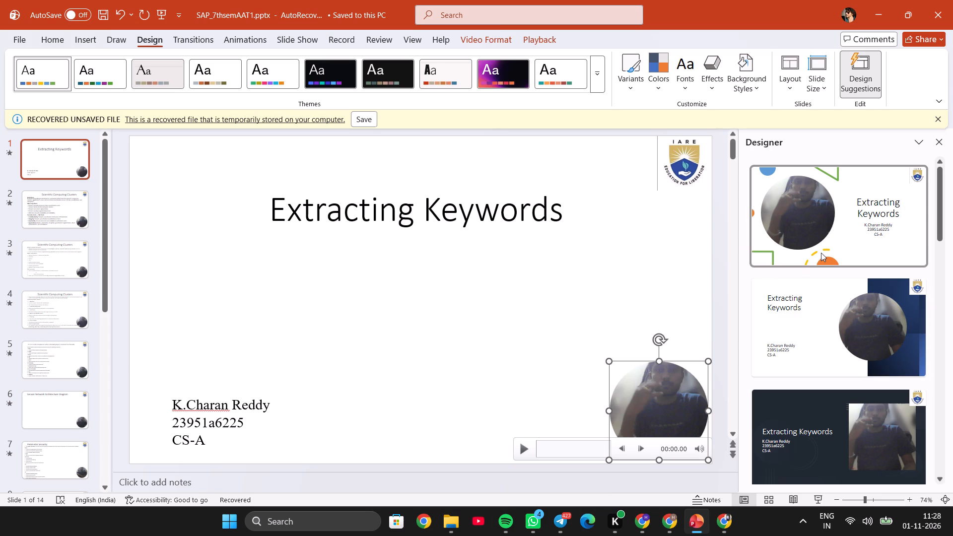
{"action": "left_click", "coordinate": [827, 424]}
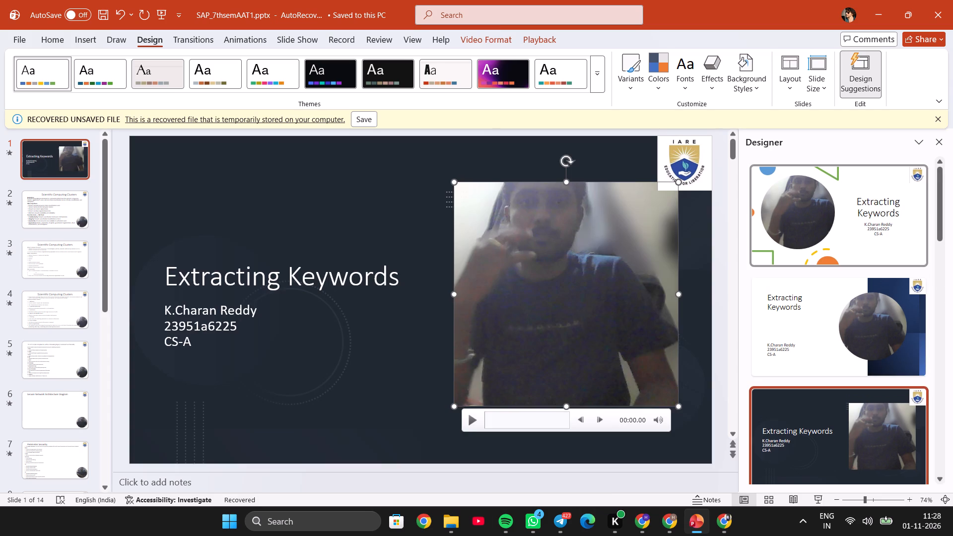
Shrink the camera video on slide 1 to a small square and place it in the slide's lower-right corner.
{"action": "left_click_drag", "start_coordinate": [567, 405], "coordinate": [567, 397]}
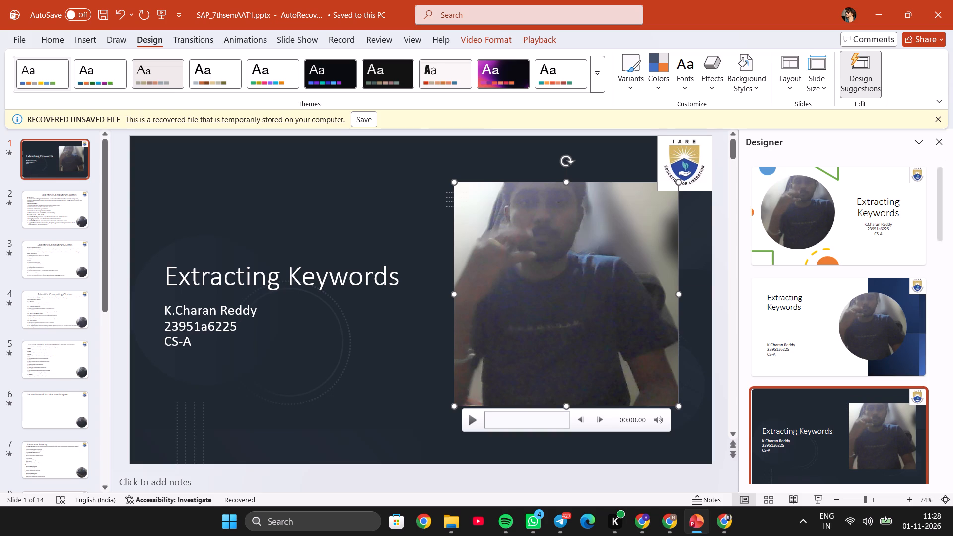
{"action": "left_click_drag", "start_coordinate": [567, 397], "coordinate": [575, 307]}
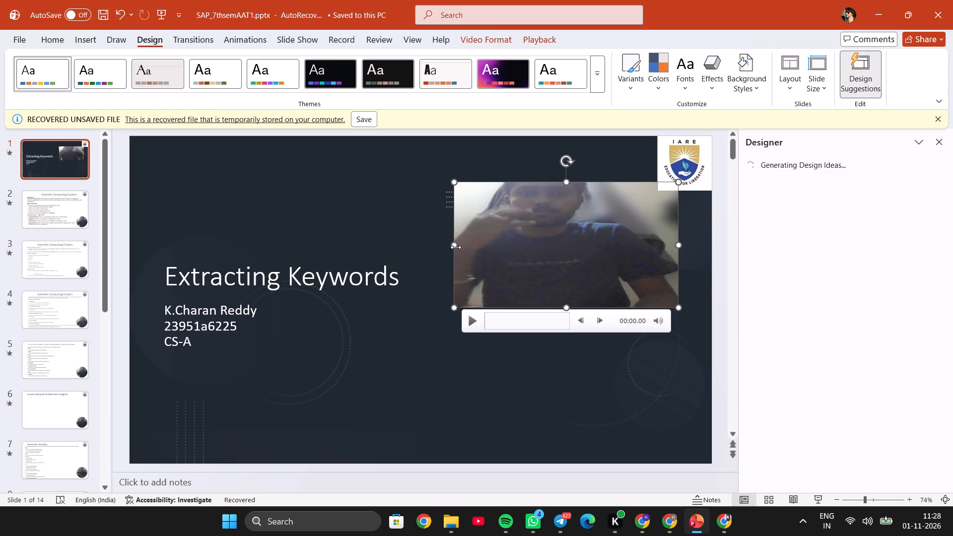
{"action": "left_click_drag", "start_coordinate": [456, 247], "coordinate": [555, 266]}
{"action": "left_click_drag", "start_coordinate": [607, 248], "coordinate": [613, 323]}
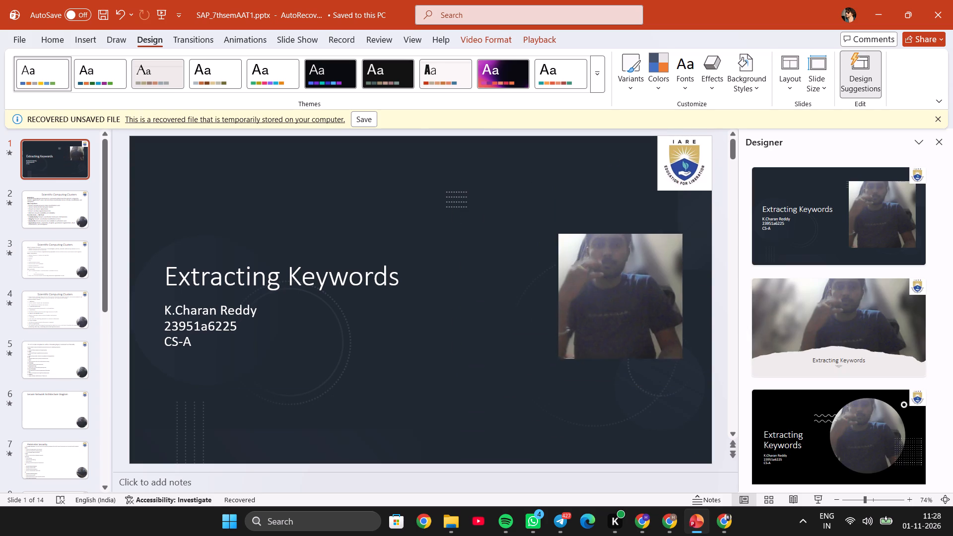
{"action": "left_click_drag", "start_coordinate": [613, 323], "coordinate": [629, 389]}
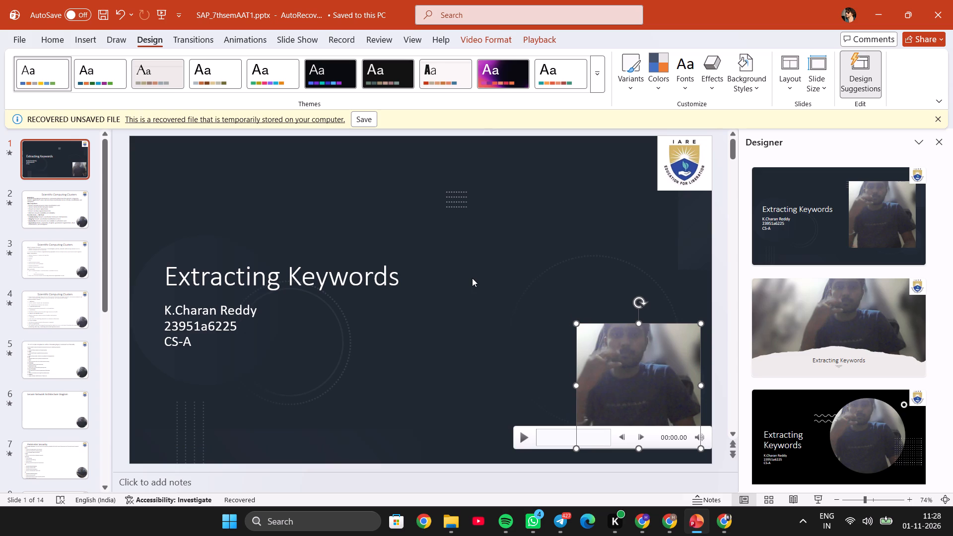
{"action": "left_click", "coordinate": [472, 278]}
{"action": "left_click", "coordinate": [615, 379]}
{"action": "left_click_drag", "start_coordinate": [699, 326], "coordinate": [668, 355]}
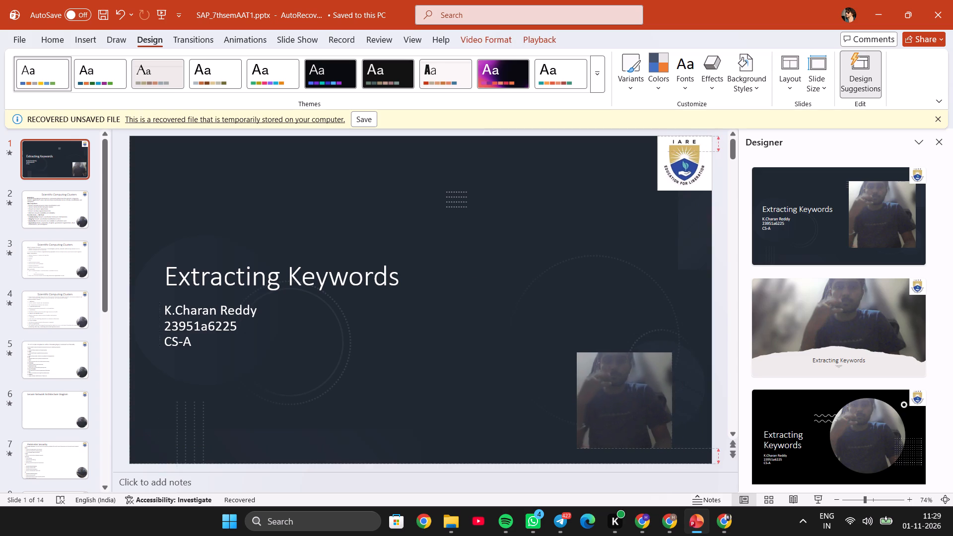
{"action": "left_click_drag", "start_coordinate": [668, 355], "coordinate": [661, 368]}
{"action": "left_click_drag", "start_coordinate": [612, 395], "coordinate": [658, 395]}
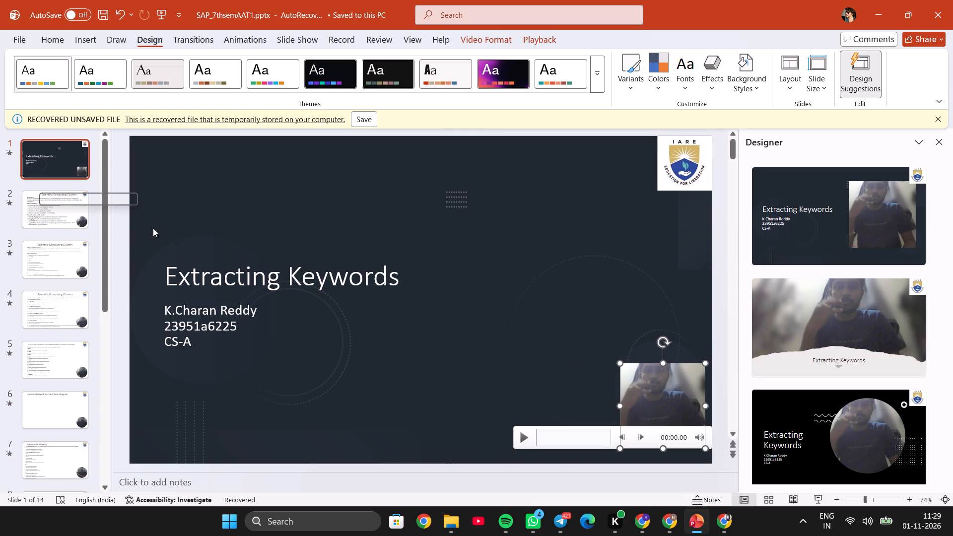
Replace the "Scientific Computing Clusters" titles on slides 2, 3 and 4 with the copied "Extracting Keywords".
{"action": "left_click", "coordinate": [60, 217]}
{"action": "left_click", "coordinate": [340, 169]}
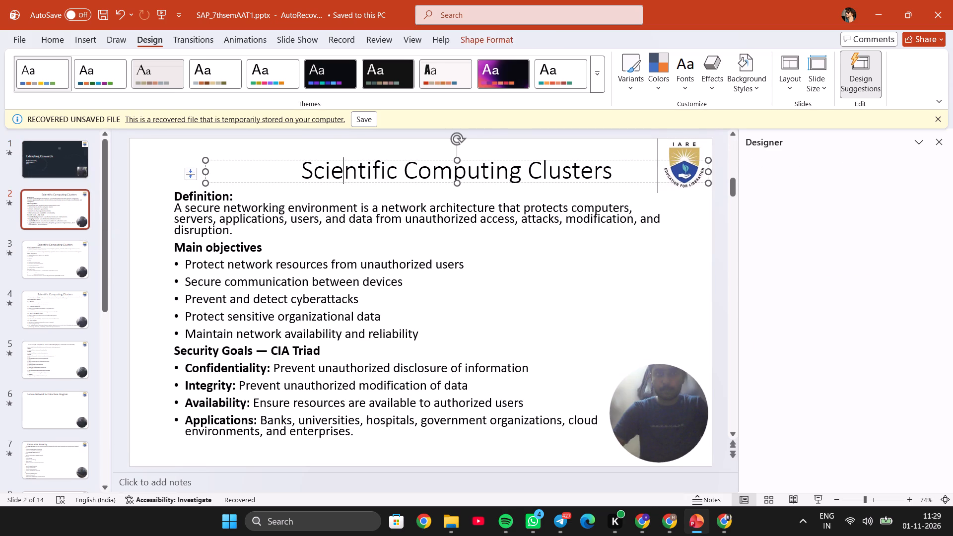
{"action": "key", "text": "ctrl+a"}
{"action": "key", "text": "ctrl+v"}
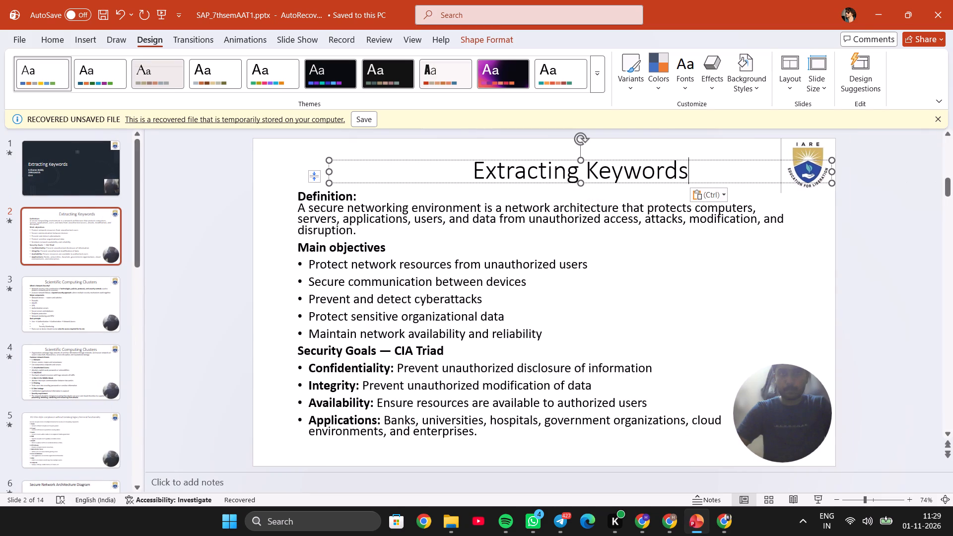
{"action": "left_click", "coordinate": [75, 300]}
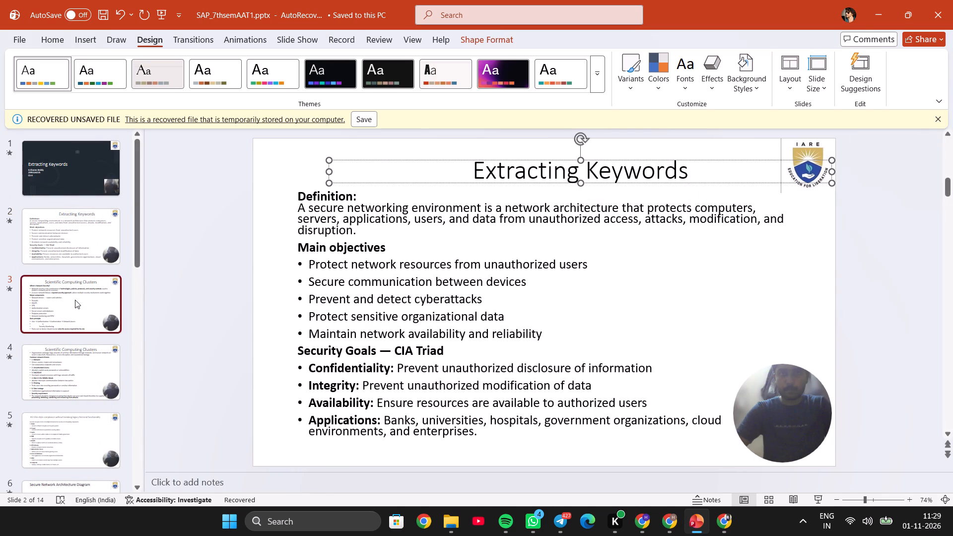
{"action": "left_click", "coordinate": [479, 182]}
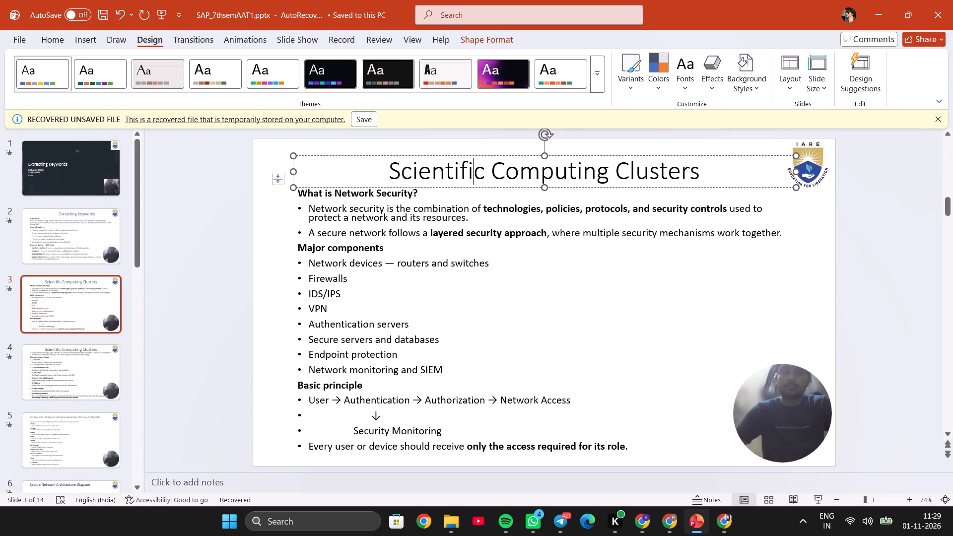
{"action": "key", "text": "ctrl+a"}
{"action": "key", "text": "ctrl+v"}
{"action": "left_click", "coordinate": [64, 390]}
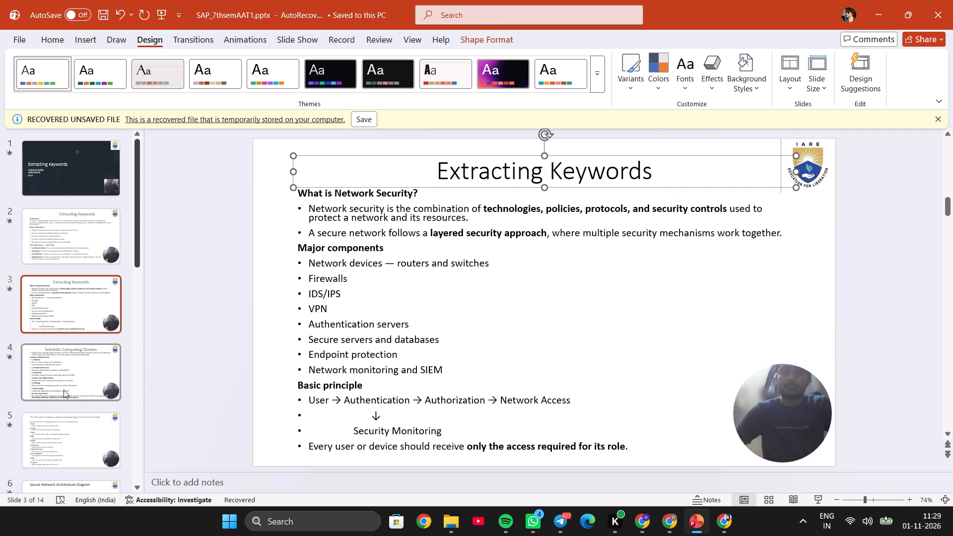
{"action": "left_click", "coordinate": [448, 159]}
{"action": "key", "text": "ctrl+a"}
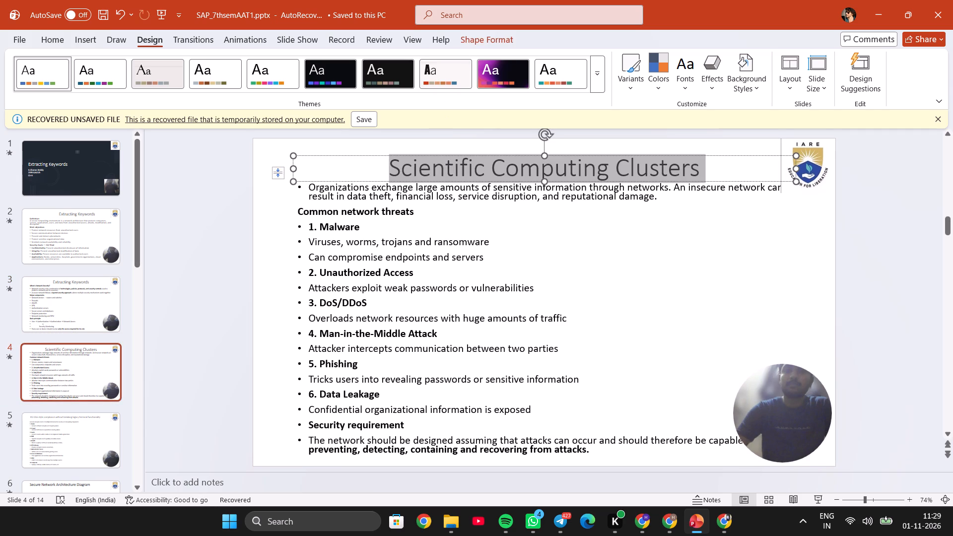
{"action": "key", "text": "ctrl+v"}
Replace slide 12's title with the copied "Extracting Keywords".
{"action": "scroll", "coordinate": [51, 433], "scroll_direction": "down", "scroll_amount": 6}
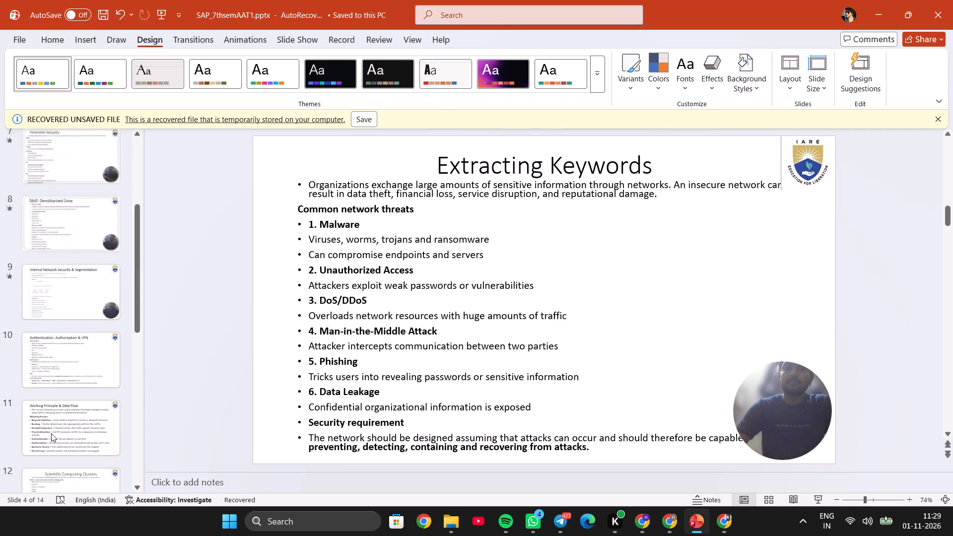
{"action": "scroll", "coordinate": [51, 433], "scroll_direction": "down", "scroll_amount": 1}
{"action": "left_click", "coordinate": [67, 312]}
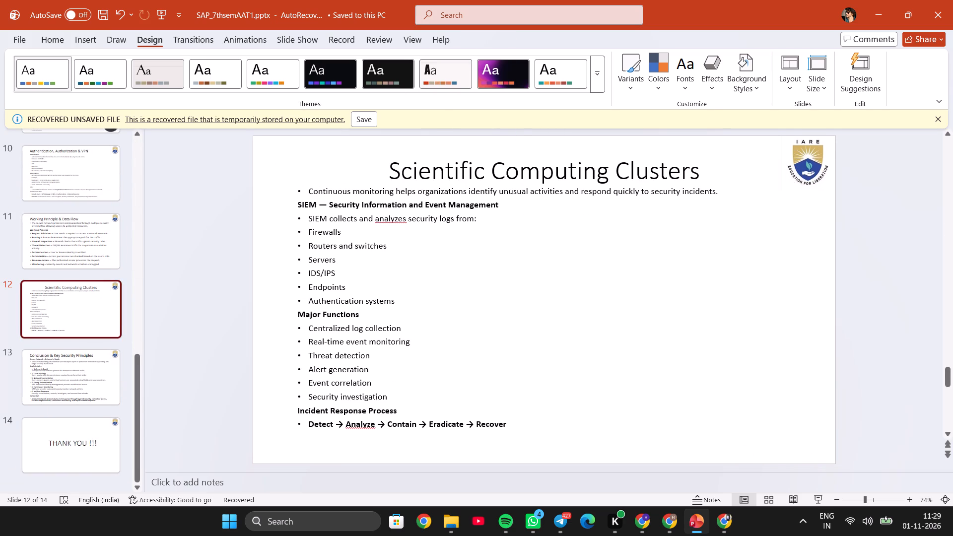
{"action": "left_click", "coordinate": [488, 159]}
{"action": "key", "text": "ctrl+a"}
{"action": "key", "text": "ctrl+v"}
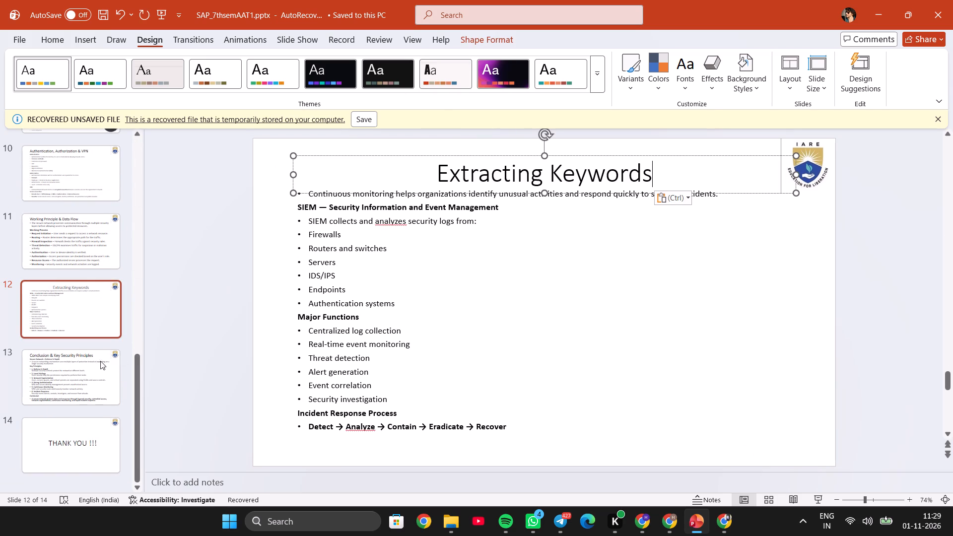
Return to slide 1 and open the standard video export for the presentation.
{"action": "scroll", "coordinate": [66, 264], "scroll_direction": "up", "scroll_amount": 1}
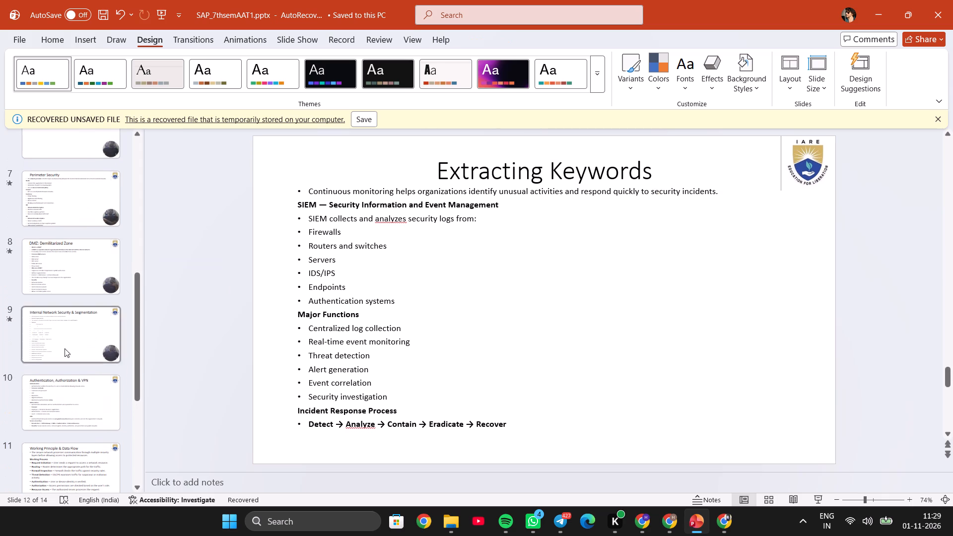
{"action": "scroll", "coordinate": [68, 390], "scroll_direction": "up", "scroll_amount": 9}
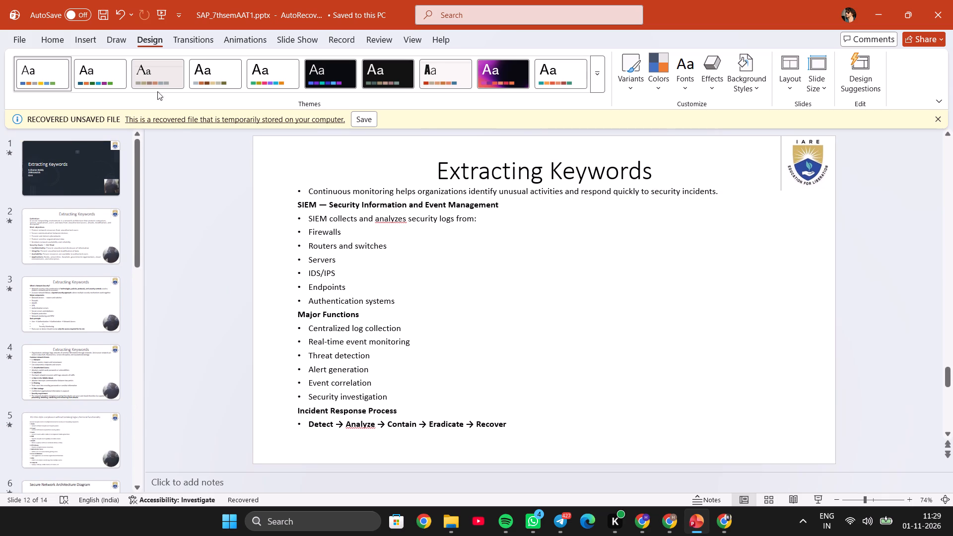
{"action": "left_click", "coordinate": [79, 181]}
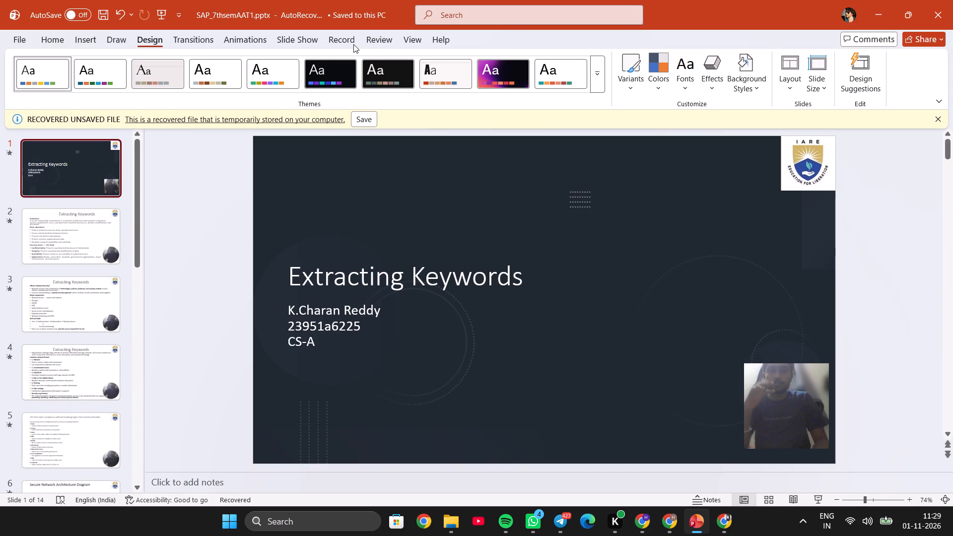
{"action": "left_click", "coordinate": [353, 44]}
{"action": "left_click", "coordinate": [375, 94]}
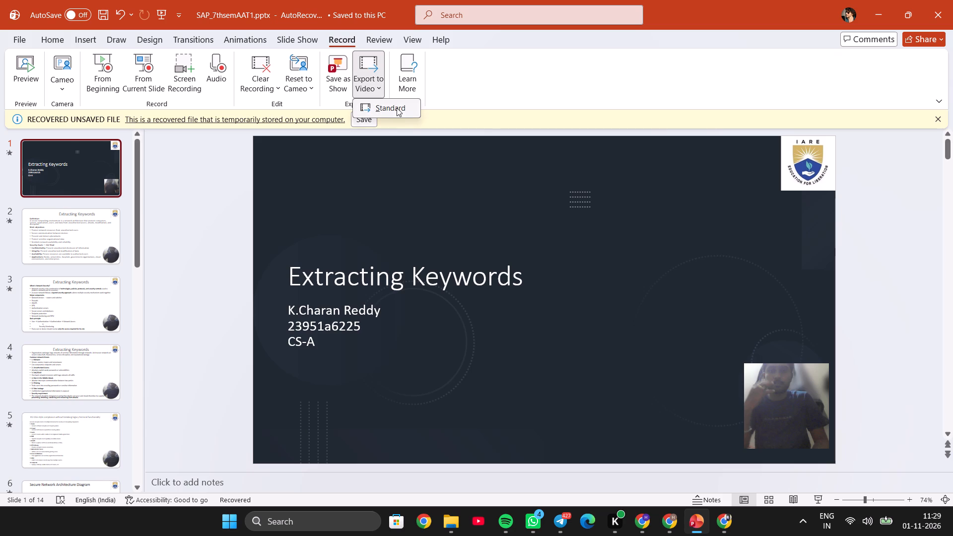
{"action": "left_click", "coordinate": [397, 107]}
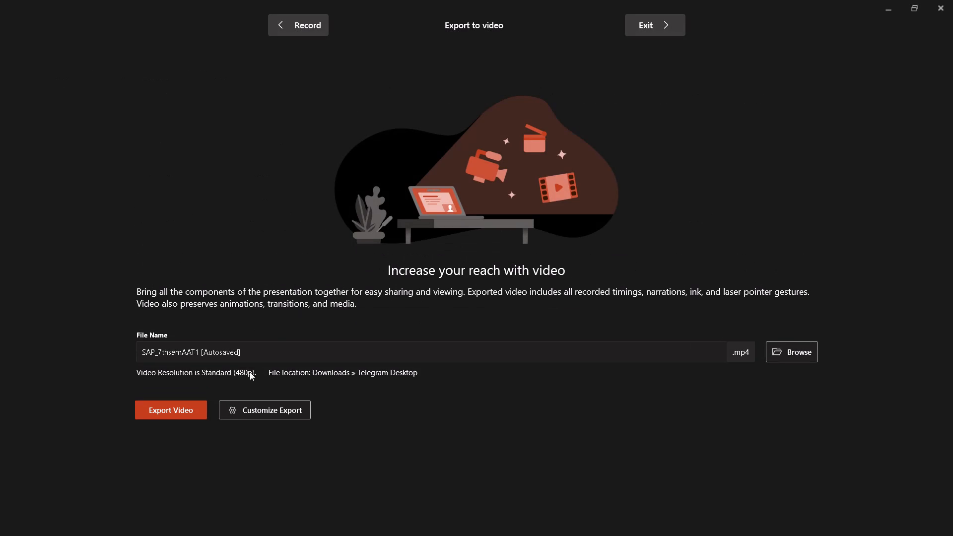
Name the exported video file nlp_cep.
{"action": "left_click", "coordinate": [241, 351]}
{"action": "key", "text": "BackSpace"}
{"action": "key", "text": "BackSpace"}
{"action": "key", "text": "BackSpace"}
{"action": "key", "text": "BackSpace"}
{"action": "key", "text": "BackSpace"}
{"action": "key", "text": "BackSpace"}
{"action": "key", "text": "BackSpace"}
{"action": "key", "text": "BackSpace"}
{"action": "key", "text": "BackSpace"}
{"action": "key", "text": "BackSpace"}
{"action": "key", "text": "BackSpace"}
{"action": "key", "text": "BackSpace"}
{"action": "key", "text": "BackSpace"}
{"action": "key", "text": "BackSpace"}
{"action": "key", "text": "BackSpace"}
{"action": "key", "text": "BackSpace"}
{"action": "key", "text": "BackSpace"}
{"action": "key", "text": "BackSpace"}
{"action": "key", "text": "BackSpace"}
{"action": "key", "text": "BackSpace"}
{"action": "type", "text": "nlp"}
{"action": "type", "text": "_c"}
{"action": "type", "text": "ep"}
Export the nlp_cep video to the majorProject folder and leave the export view.
{"action": "left_click", "coordinate": [795, 361]}
{"action": "left_click", "coordinate": [787, 349]}
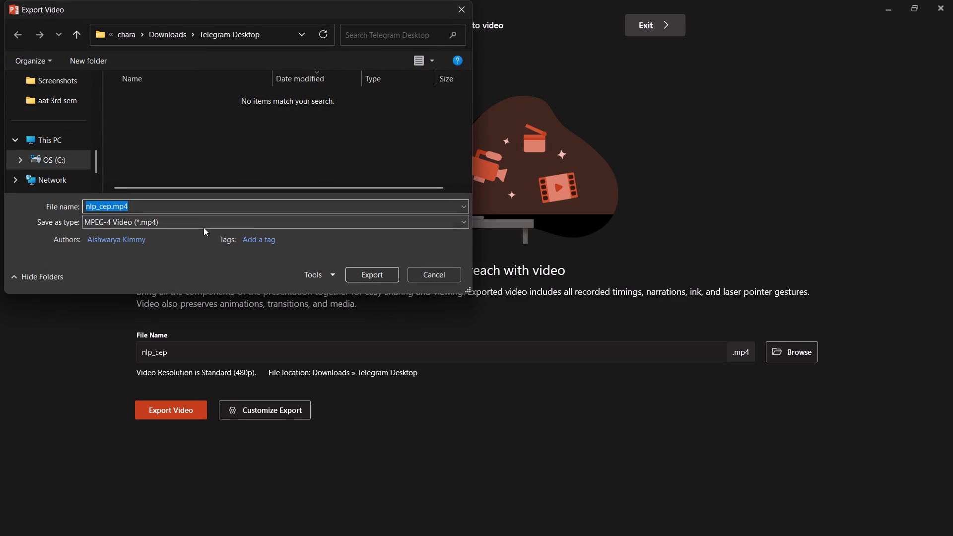
{"action": "left_click", "coordinate": [100, 130]}
{"action": "left_click", "coordinate": [34, 107]}
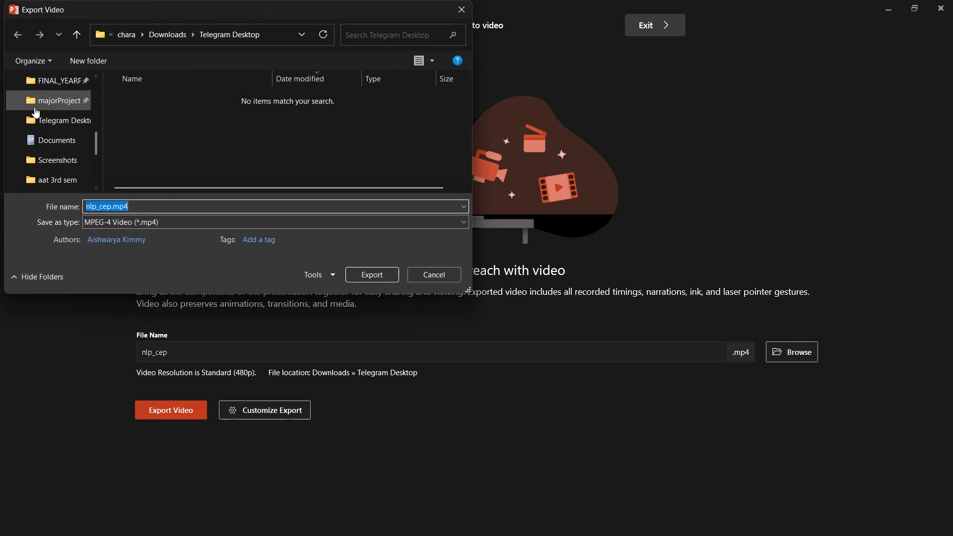
{"action": "left_click", "coordinate": [365, 267]}
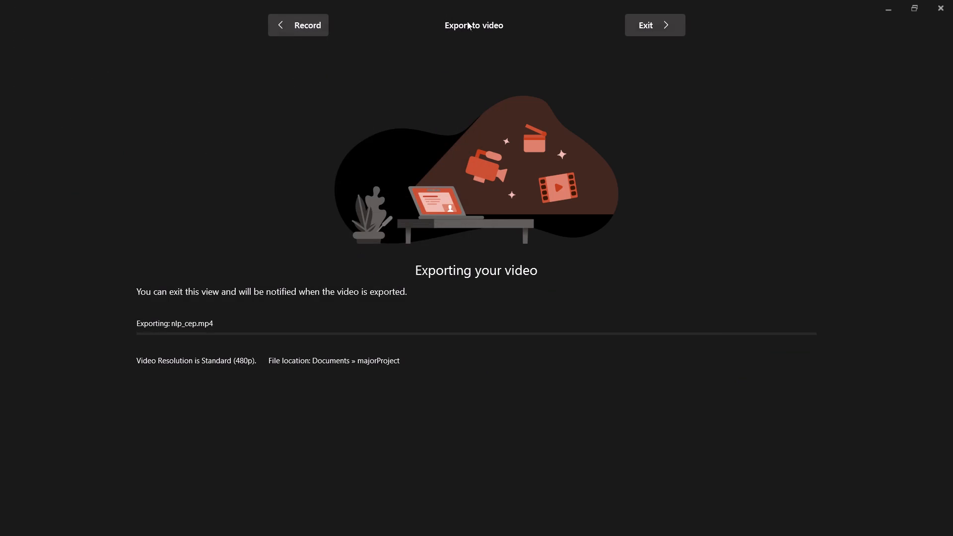
{"action": "left_click", "coordinate": [657, 29]}
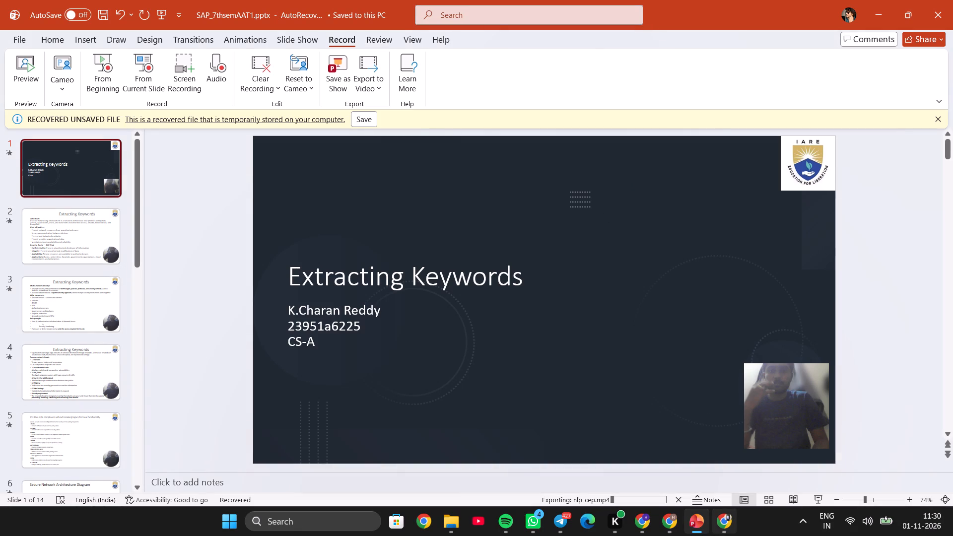
In Chrome, copy the High Performance Computing question "What are Data Transfer Functions and Asynchronous Communication?" from the concept video page.
{"action": "left_click", "coordinate": [720, 523]}
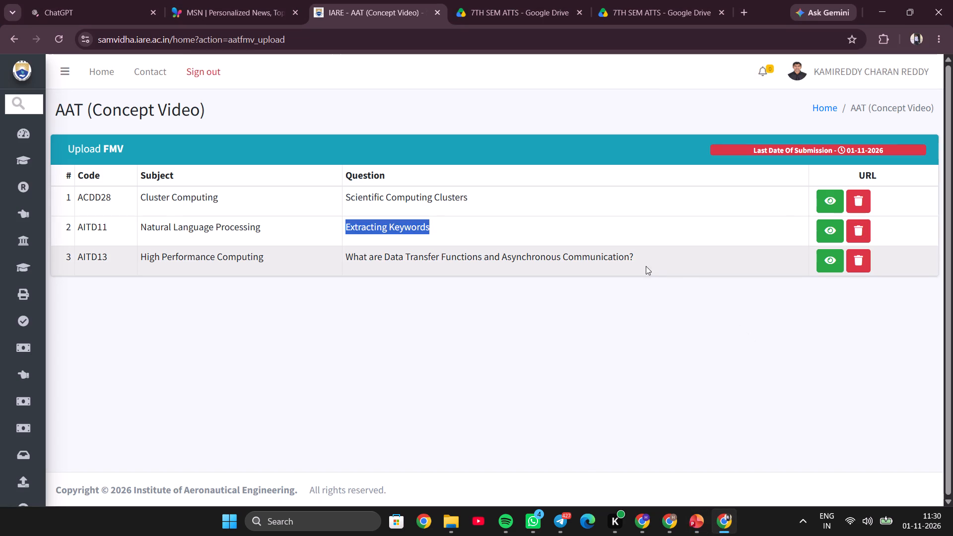
{"action": "left_click_drag", "start_coordinate": [639, 256], "coordinate": [346, 257]}
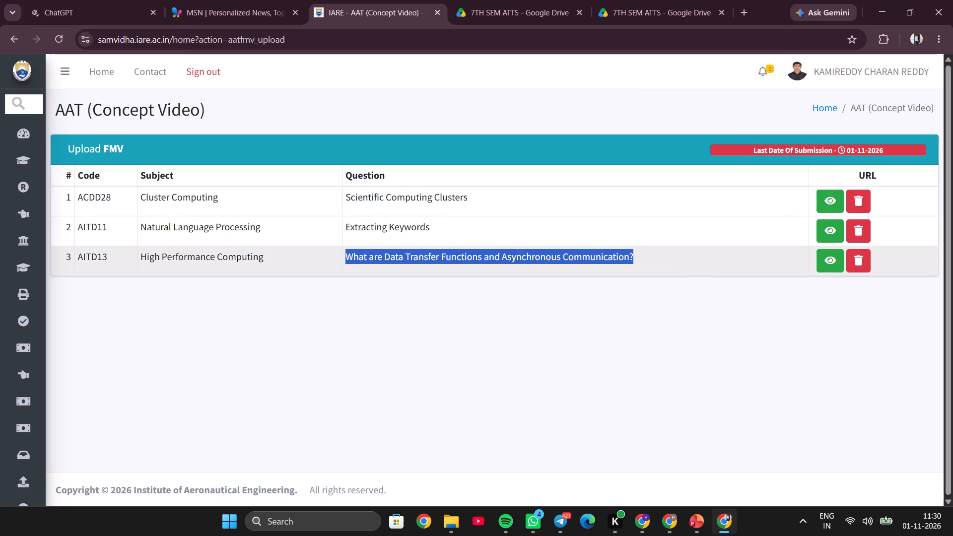
{"action": "key", "text": "ctrl+c"}
{"action": "left_click", "coordinate": [532, 249]}
{"action": "left_click_drag", "start_coordinate": [643, 261], "coordinate": [346, 258]}
{"action": "key", "text": "ctrl+c"}
In PowerPoint, replace slide 1's title with the copied "What are Data Transfer Functions and Asynchronous Communication?".
{"action": "left_click", "coordinate": [687, 522]}
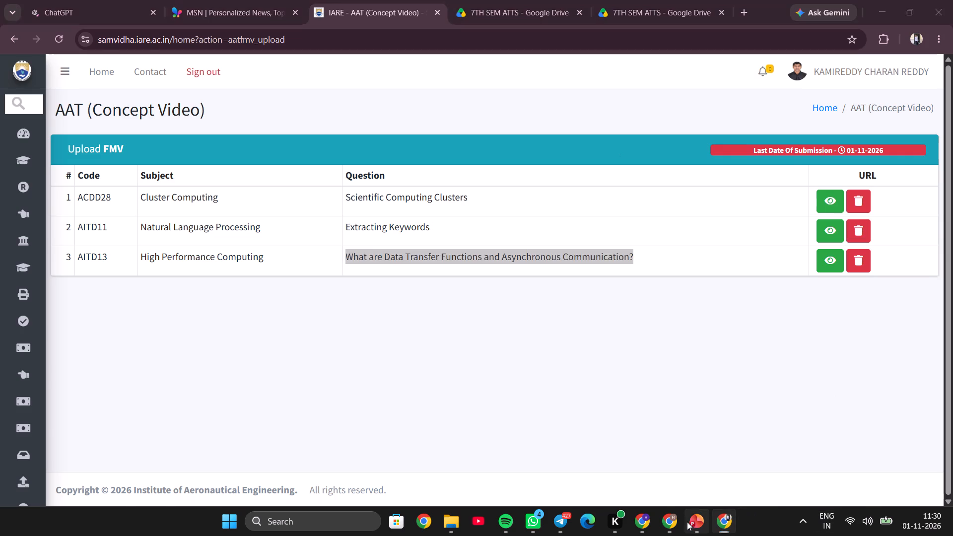
{"action": "left_click", "coordinate": [310, 281]}
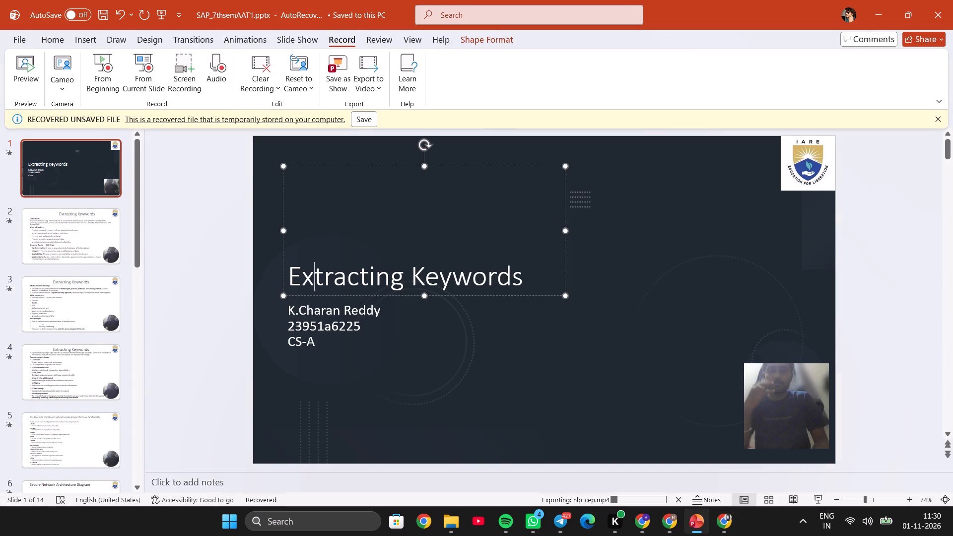
{"action": "key", "text": "ctrl+a"}
{"action": "key", "text": "ctrl+v"}
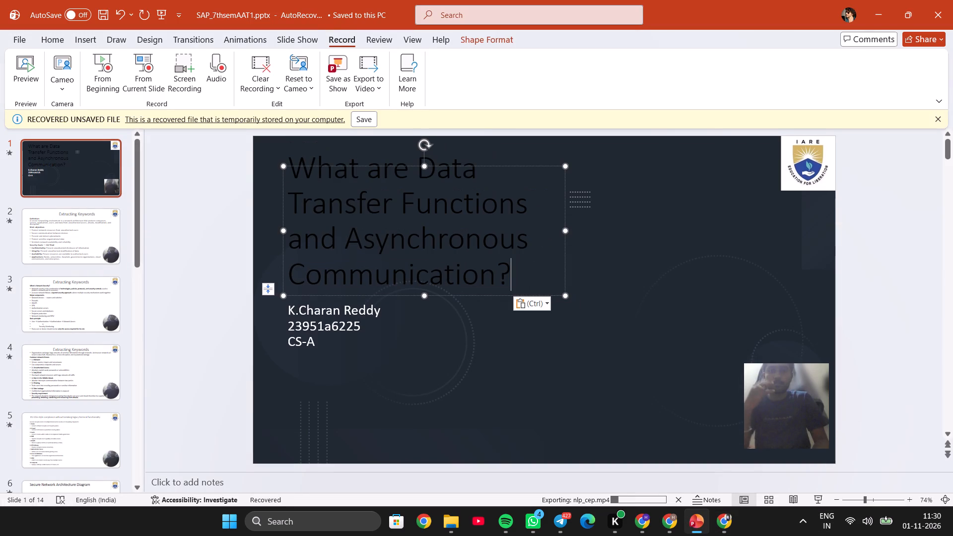
Make slide 1's title white and centred, and widen its text box towards the logo so it wraps onto three lines.
{"action": "key", "text": "ctrl+a"}
{"action": "left_click", "coordinate": [54, 43]}
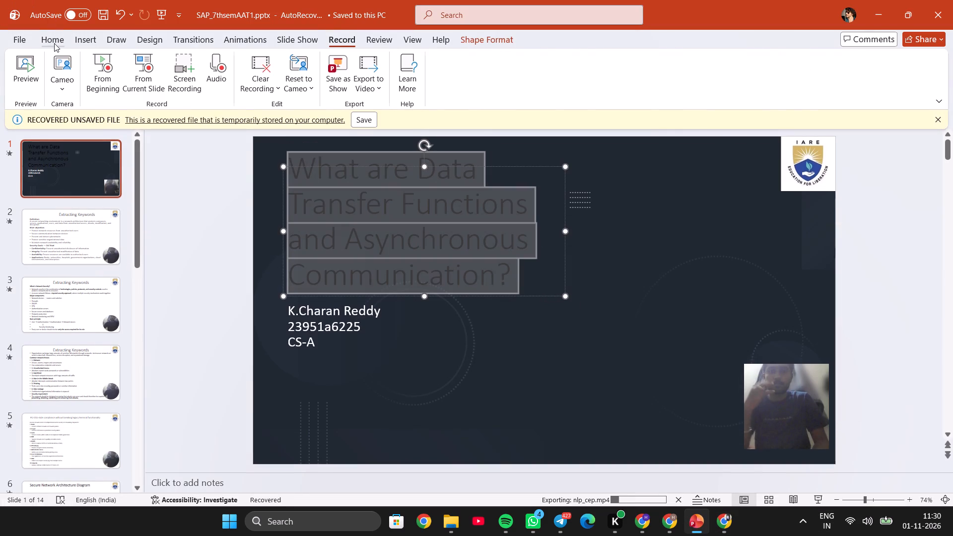
{"action": "left_click", "coordinate": [341, 86]}
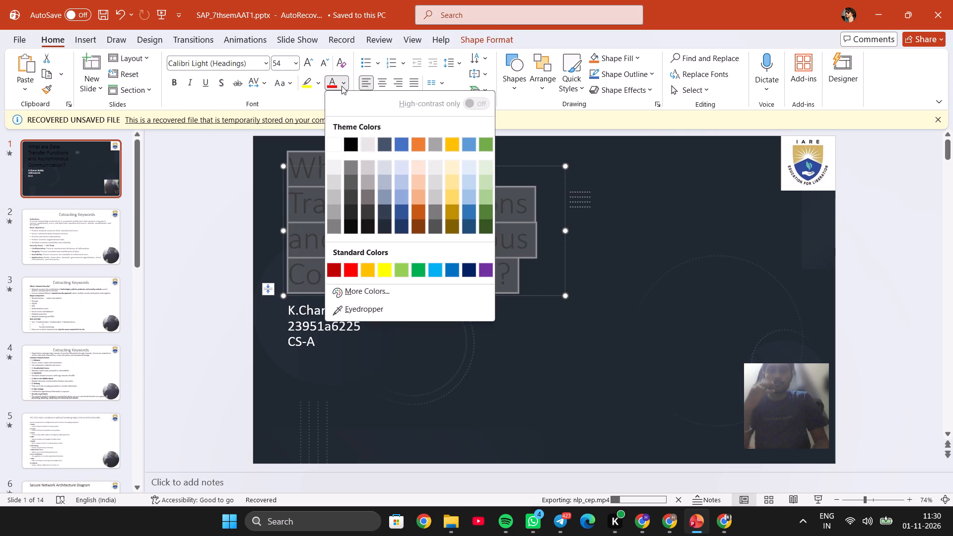
{"action": "left_click", "coordinate": [327, 144]}
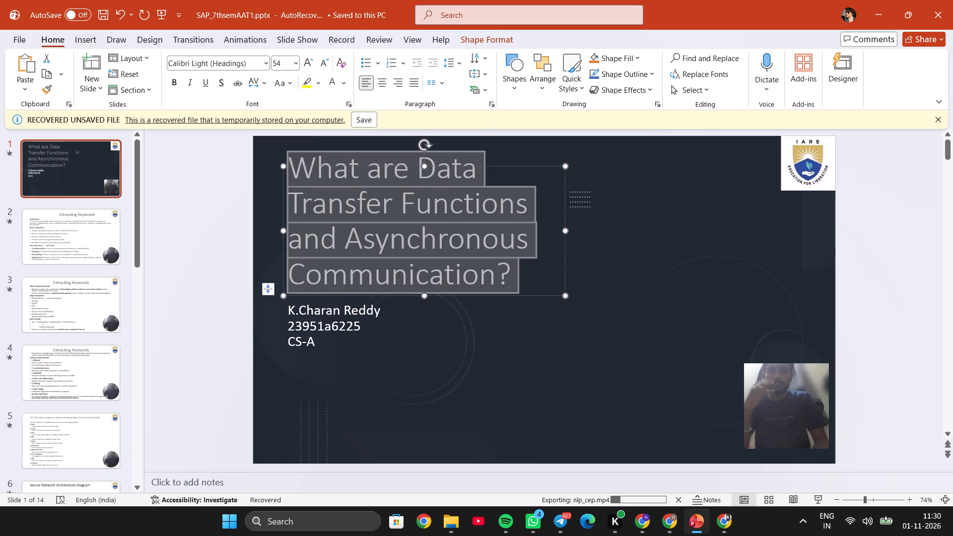
{"action": "left_click", "coordinate": [383, 79]}
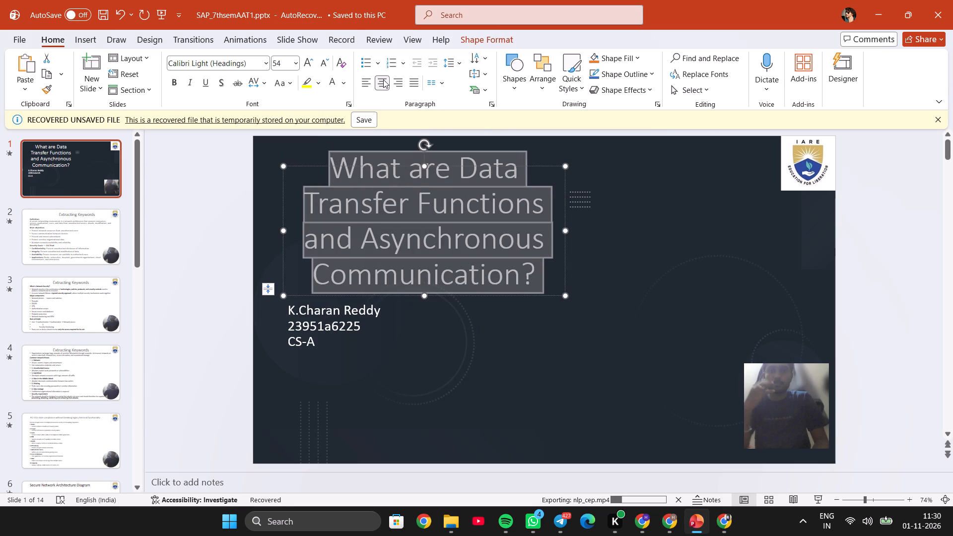
{"action": "left_click_drag", "start_coordinate": [565, 232], "coordinate": [751, 226]}
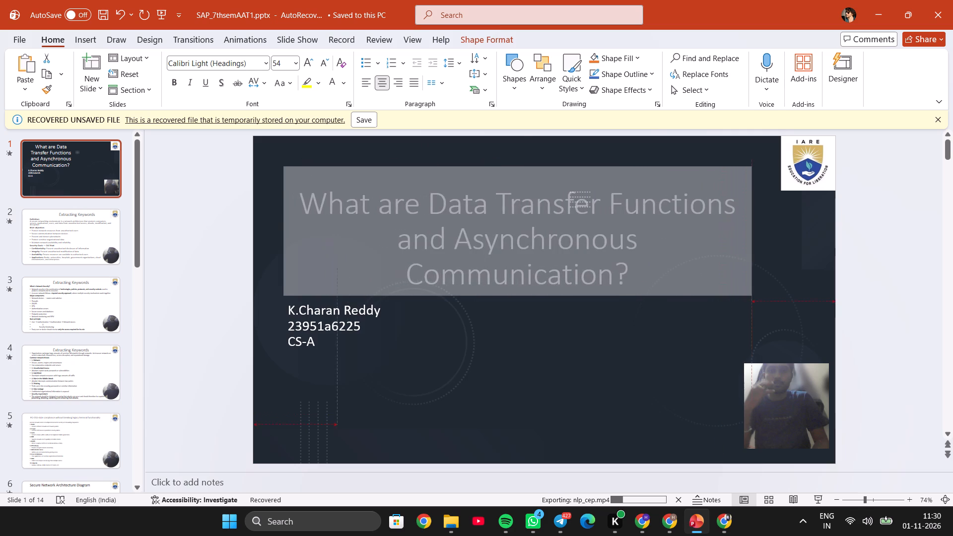
{"action": "left_click_drag", "start_coordinate": [751, 226], "coordinate": [753, 226]}
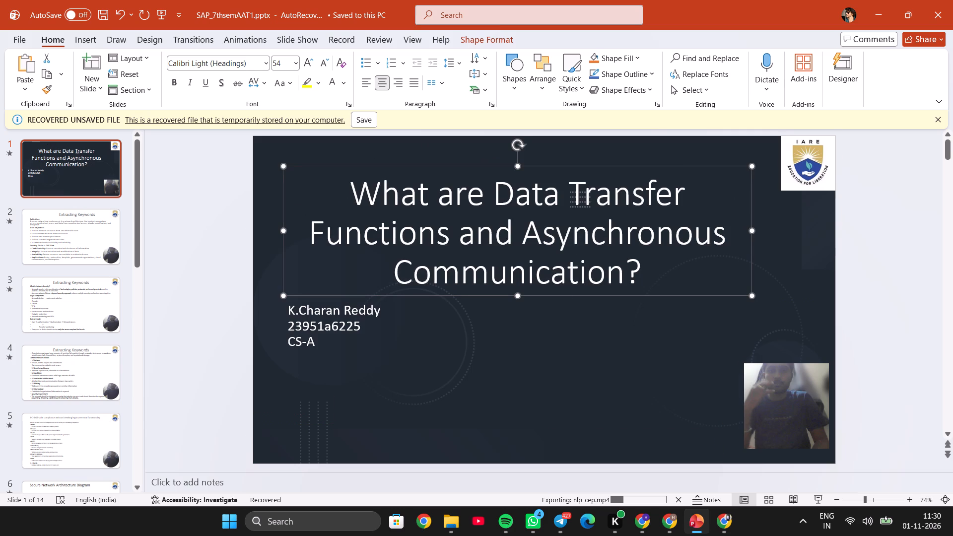
Set slide 1's title font to Times New Roman and save the presentation.
{"action": "key", "text": "ctrl+a"}
{"action": "left_click", "coordinate": [465, 205]}
{"action": "key", "text": "ctrl+a"}
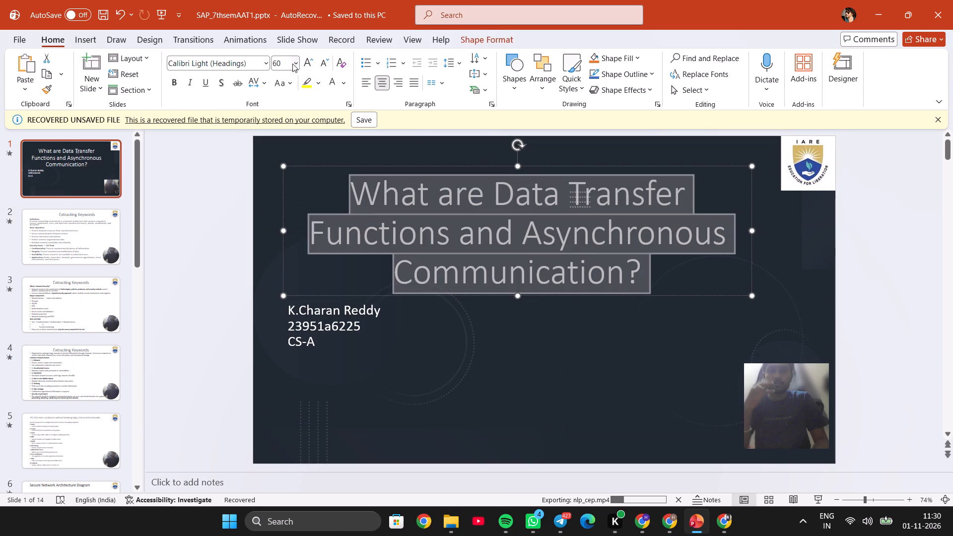
{"action": "left_click", "coordinate": [250, 64]}
{"action": "key", "text": "t"}
{"action": "key", "text": "Return"}
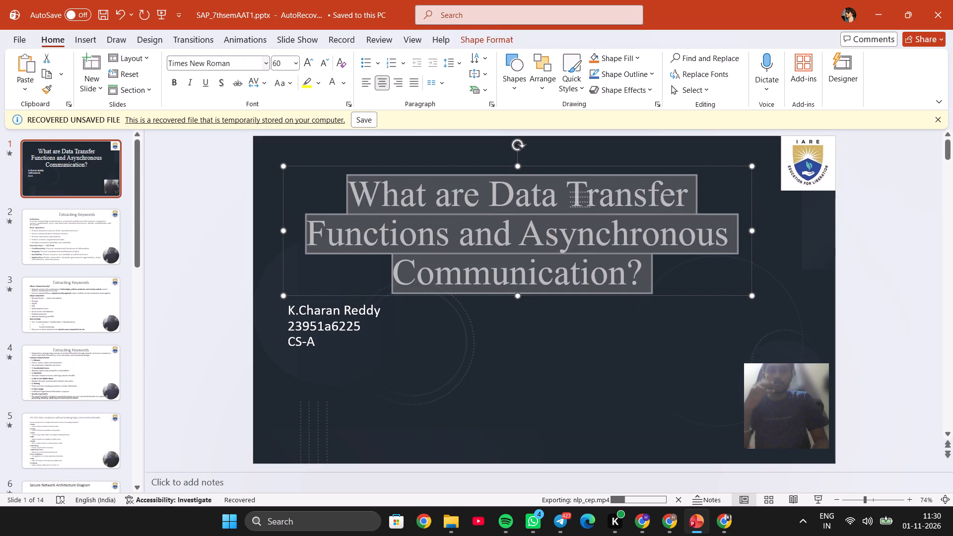
{"action": "left_click", "coordinate": [342, 331]}
{"action": "key", "text": "ctrl+s"}
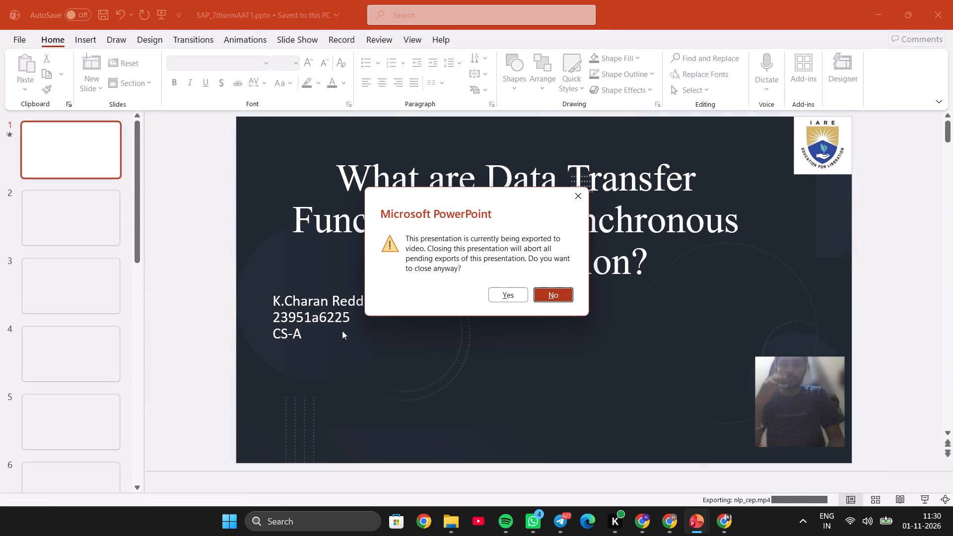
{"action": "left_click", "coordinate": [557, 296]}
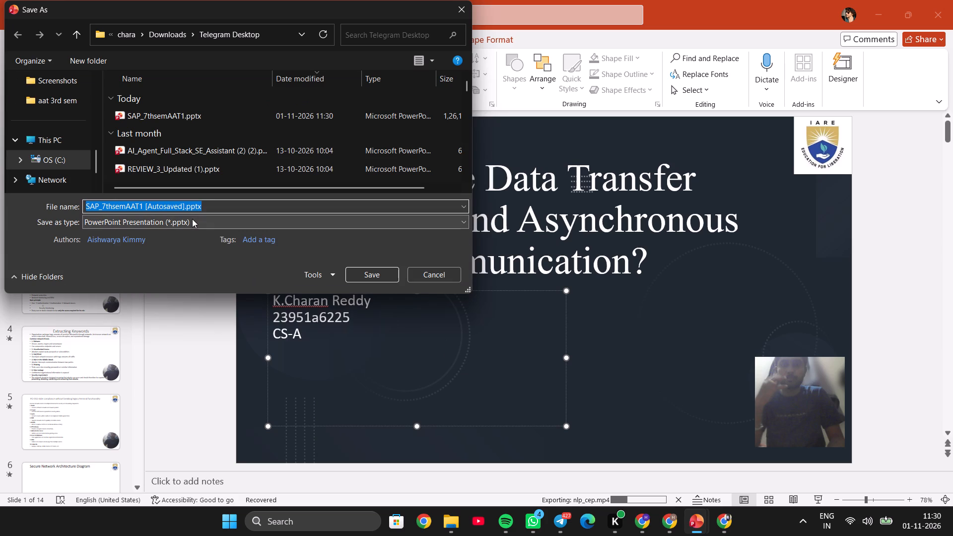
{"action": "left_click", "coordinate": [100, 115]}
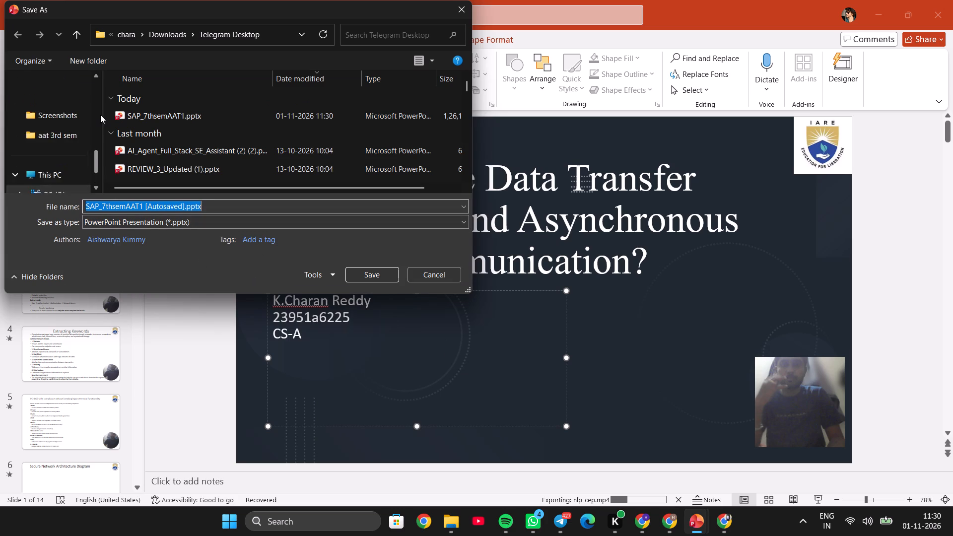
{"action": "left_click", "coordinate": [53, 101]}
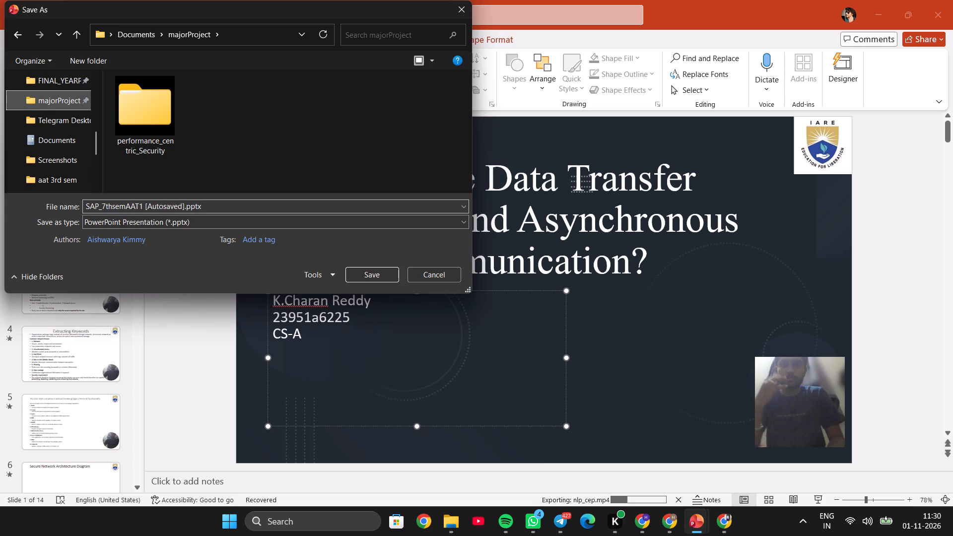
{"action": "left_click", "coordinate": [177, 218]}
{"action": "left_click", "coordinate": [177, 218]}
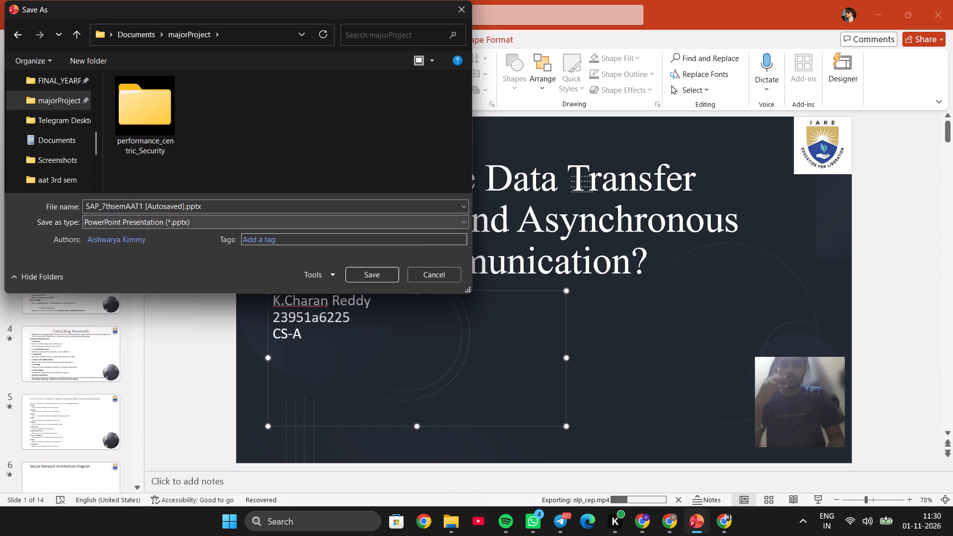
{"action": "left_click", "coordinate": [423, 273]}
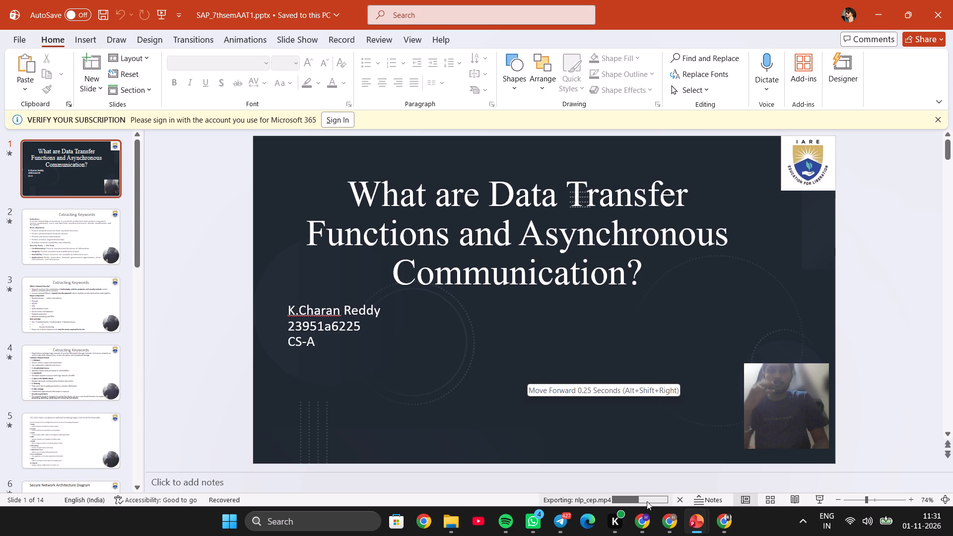
Replace slide 2's title with the copied question "What are Data Transfer Functions and Asynchronous Communication?".
{"action": "left_click", "coordinate": [531, 228]}
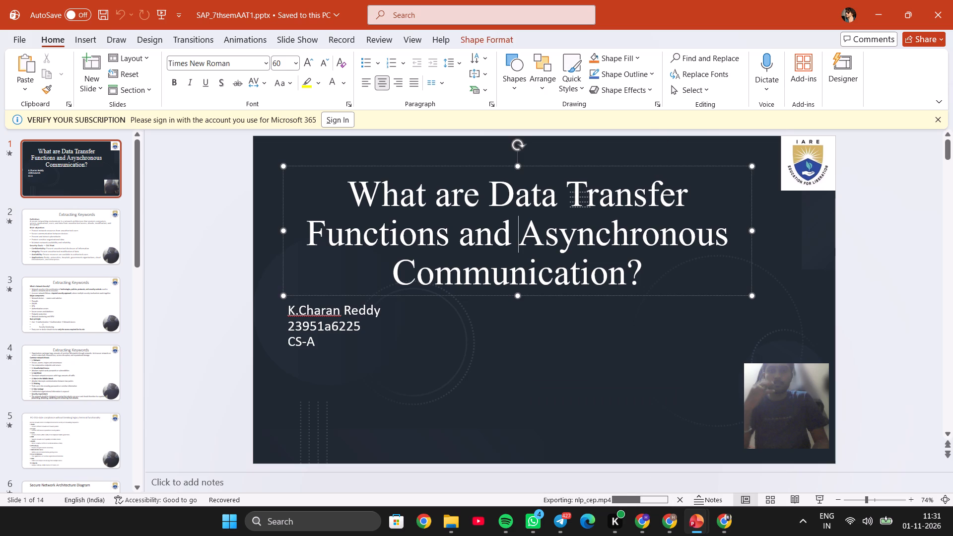
{"action": "left_click", "coordinate": [79, 171]}
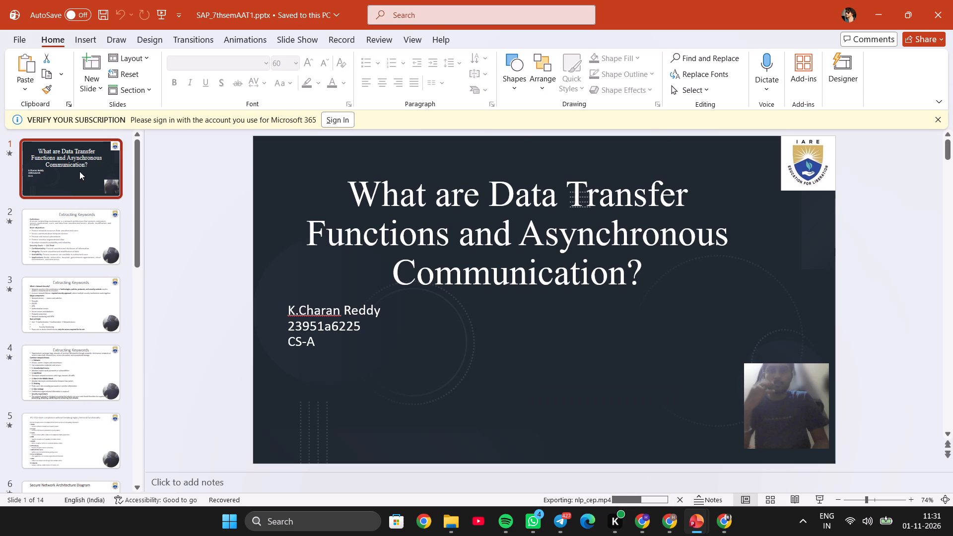
{"action": "left_click", "coordinate": [85, 221]}
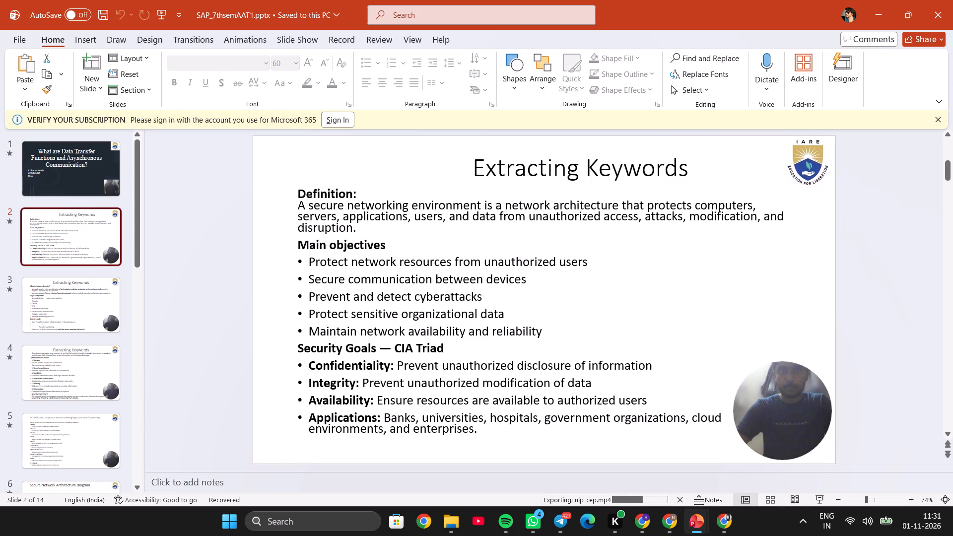
{"action": "left_click", "coordinate": [525, 178]}
{"action": "key", "text": "ctrl+a"}
{"action": "key", "text": "ctrl+v"}
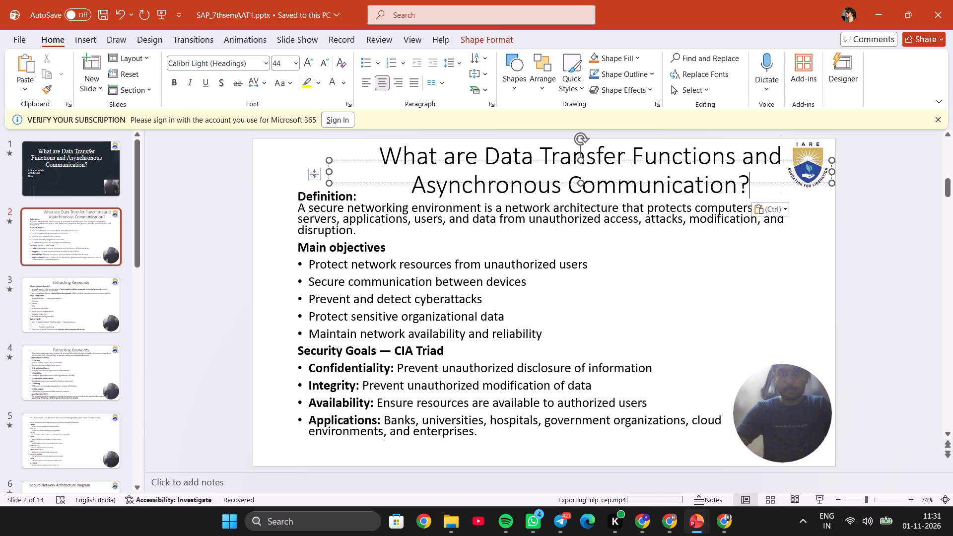
Replace slide 4's "Extracting Keywords" title with the copied "What are Data Transfer Functions and Asynchronous Communication?".
{"action": "left_click", "coordinate": [88, 374]}
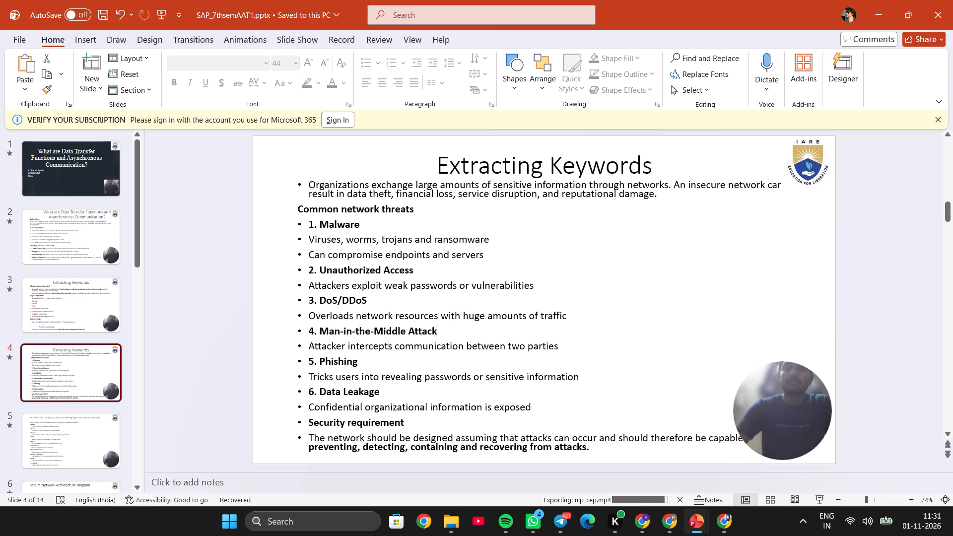
{"action": "left_click", "coordinate": [510, 169]}
{"action": "key", "text": "ctrl+a"}
{"action": "key", "text": "ctrl+v"}
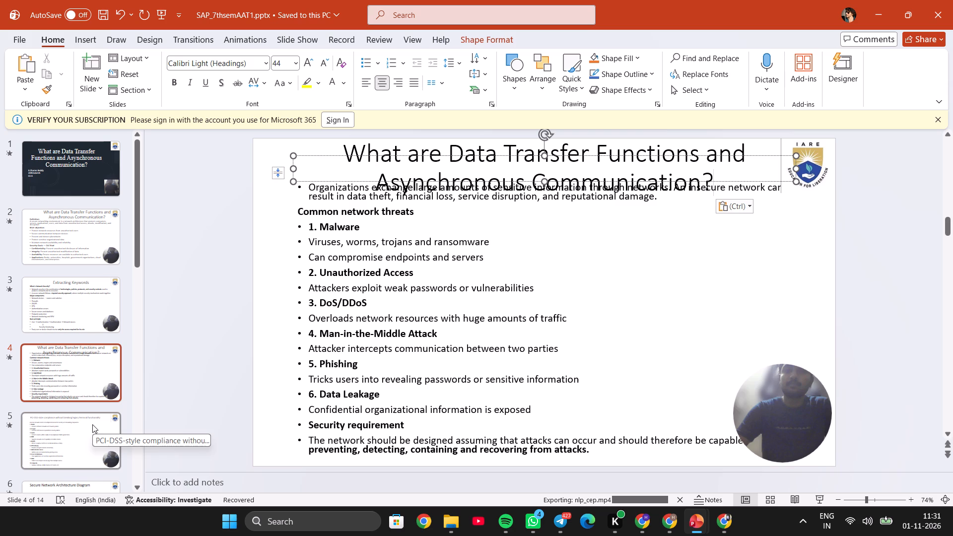
Reduce slide 4's title font size to 28 so it fits on one line.
{"action": "left_click", "coordinate": [429, 166]}
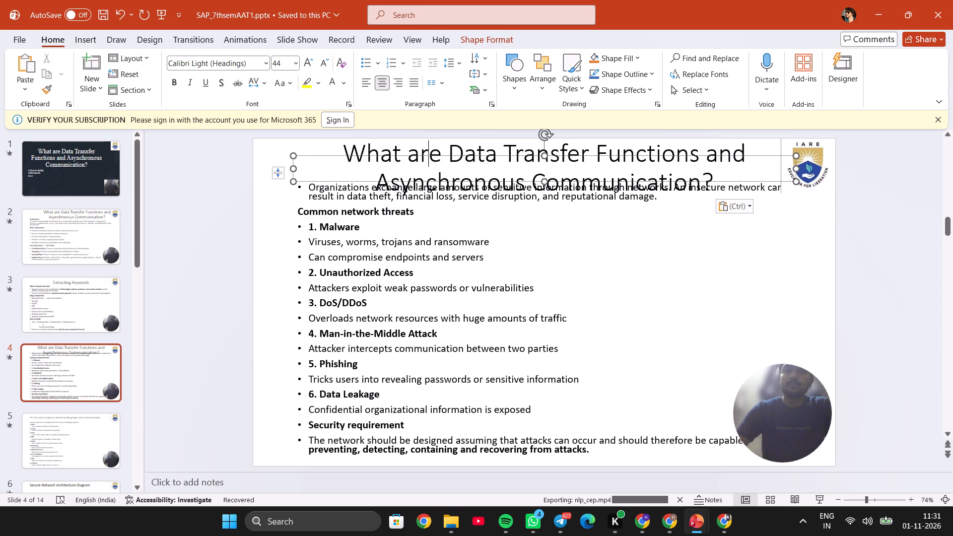
{"action": "key", "text": "ctrl+a"}
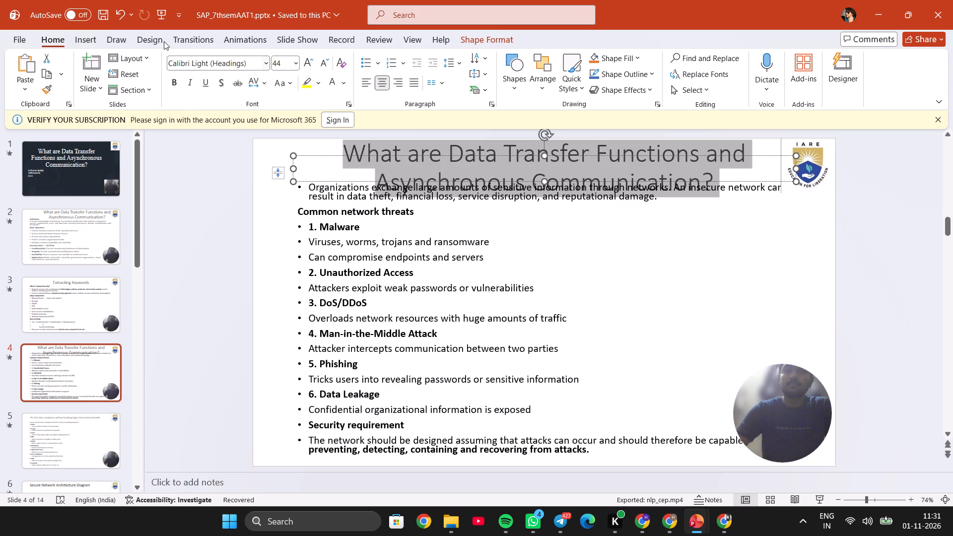
{"action": "left_click", "coordinate": [325, 72]}
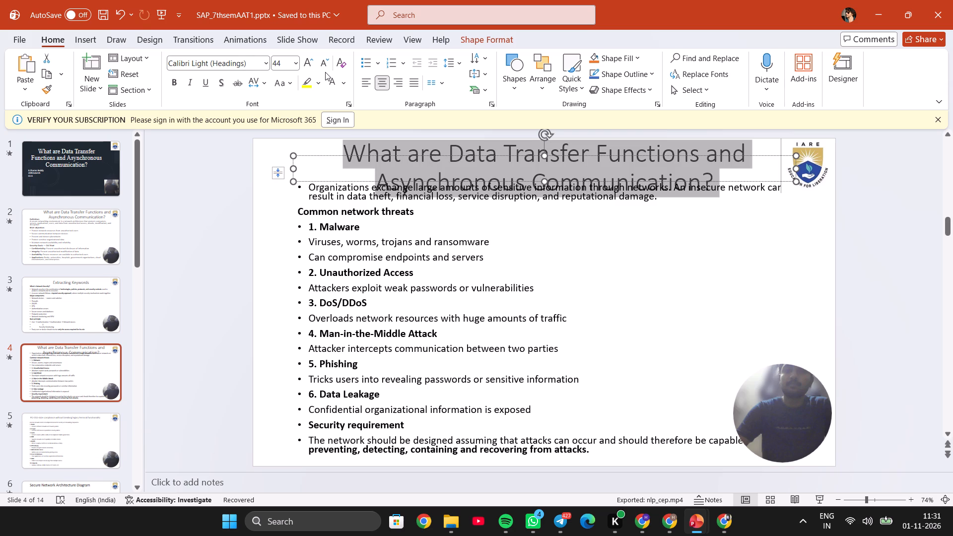
{"action": "double_click", "coordinate": [324, 62]}
{"action": "left_click", "coordinate": [324, 62]}
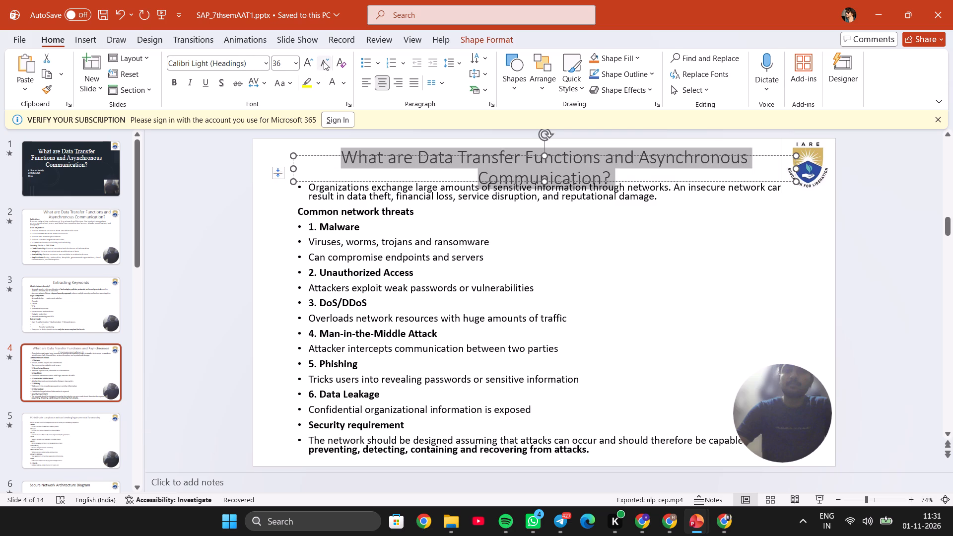
{"action": "left_click", "coordinate": [324, 62]}
{"action": "left_click", "coordinate": [227, 223]}
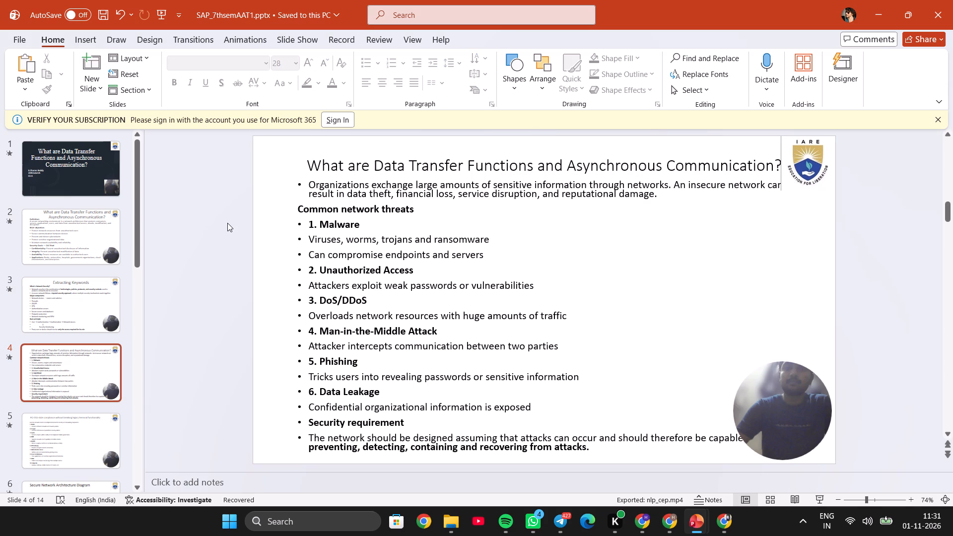
Return to slide 1 and open the Full HD (1080p) video export for the presentation.
{"action": "left_click", "coordinate": [73, 161]}
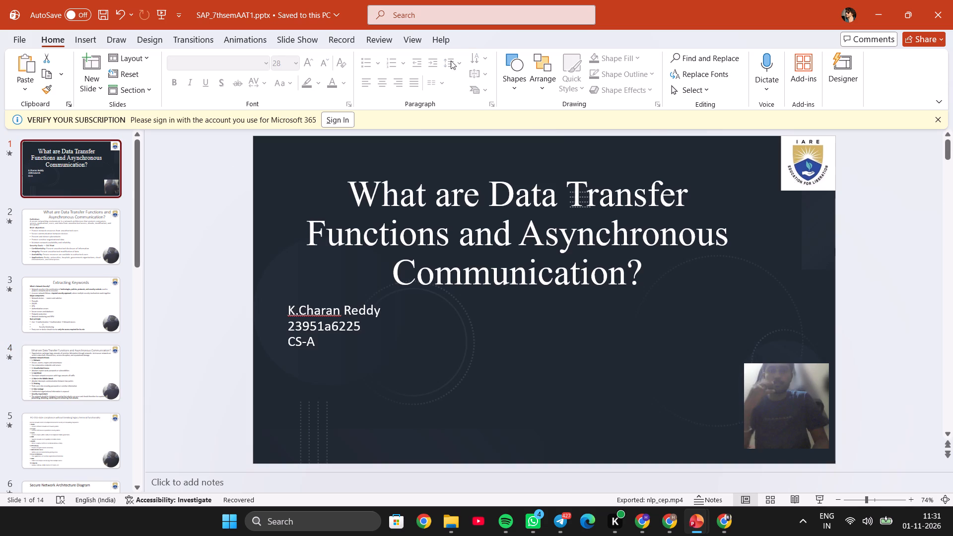
{"action": "left_click", "coordinate": [343, 42]}
{"action": "left_click", "coordinate": [380, 97]}
{"action": "left_click", "coordinate": [389, 106]}
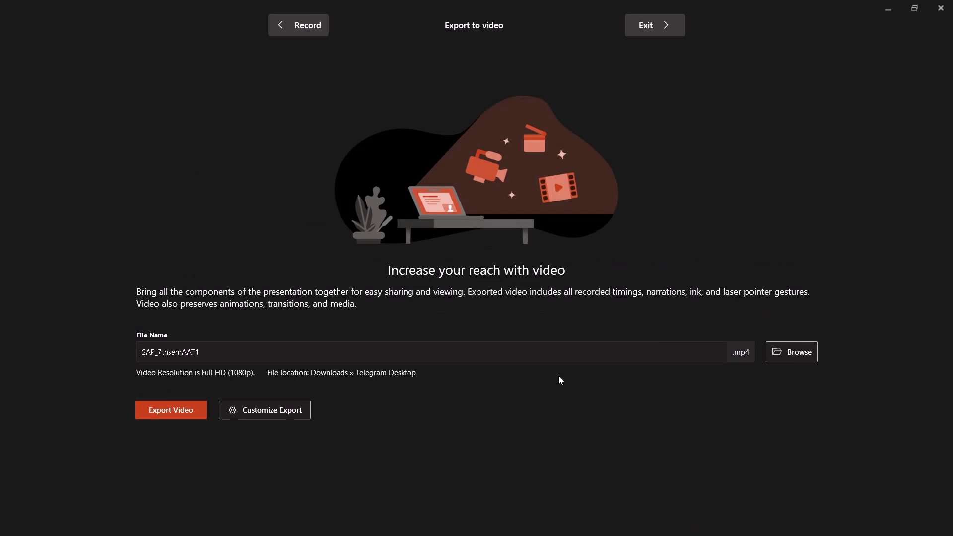
Name the exported video file hpc_cep.
{"action": "left_click", "coordinate": [229, 350]}
{"action": "key", "text": "BackSpace"}
{"action": "key", "text": "BackSpace"}
{"action": "key", "text": "BackSpace"}
{"action": "key", "text": "BackSpace"}
{"action": "key", "text": "BackSpace"}
{"action": "key", "text": "BackSpace"}
{"action": "key", "text": "BackSpace"}
{"action": "key", "text": "BackSpace"}
{"action": "key", "text": "BackSpace"}
{"action": "key", "text": "BackSpace"}
{"action": "key", "text": "BackSpace"}
{"action": "key", "text": "BackSpace"}
{"action": "key", "text": "BackSpace"}
{"action": "key", "text": "BackSpace"}
{"action": "key", "text": "BackSpace"}
{"action": "key", "text": "BackSpace"}
{"action": "key", "text": "BackSpace"}
{"action": "type", "text": "hpc_cep"}
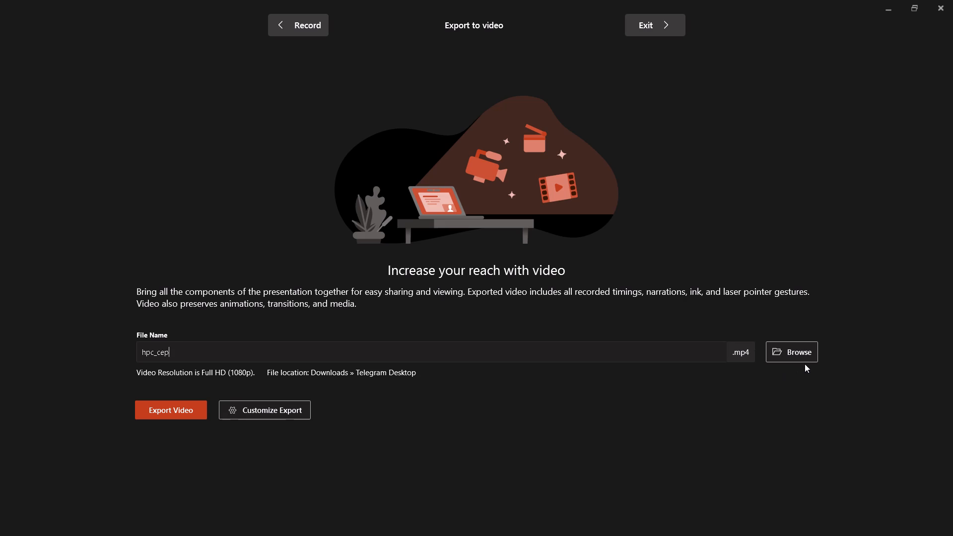
Export the hpc_cep video to the majorProject folder.
{"action": "left_click", "coordinate": [801, 359]}
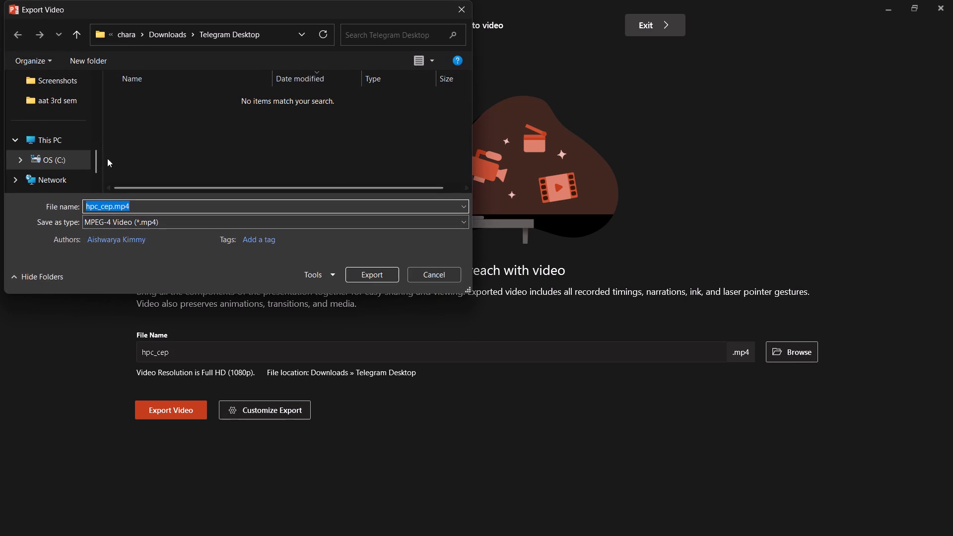
{"action": "left_click", "coordinate": [96, 122]}
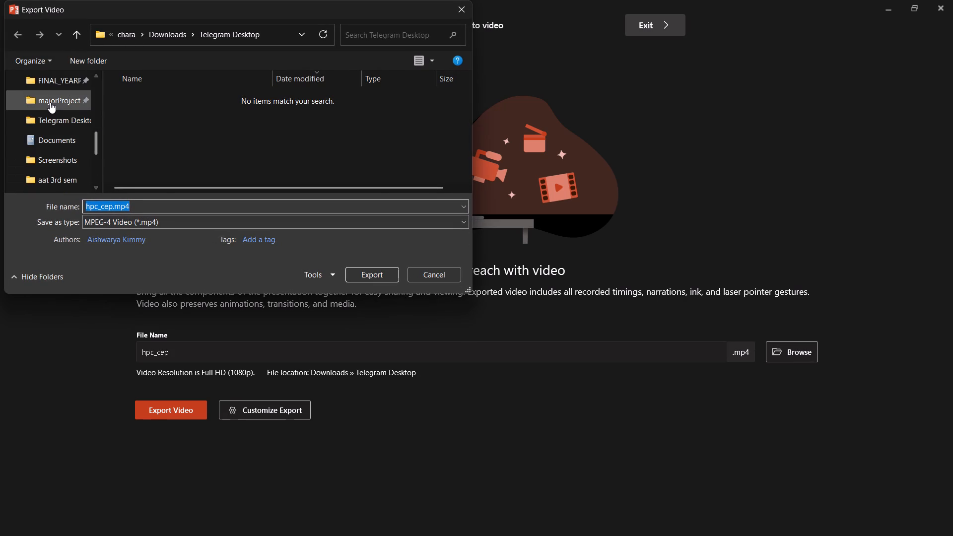
{"action": "left_click", "coordinate": [50, 102]}
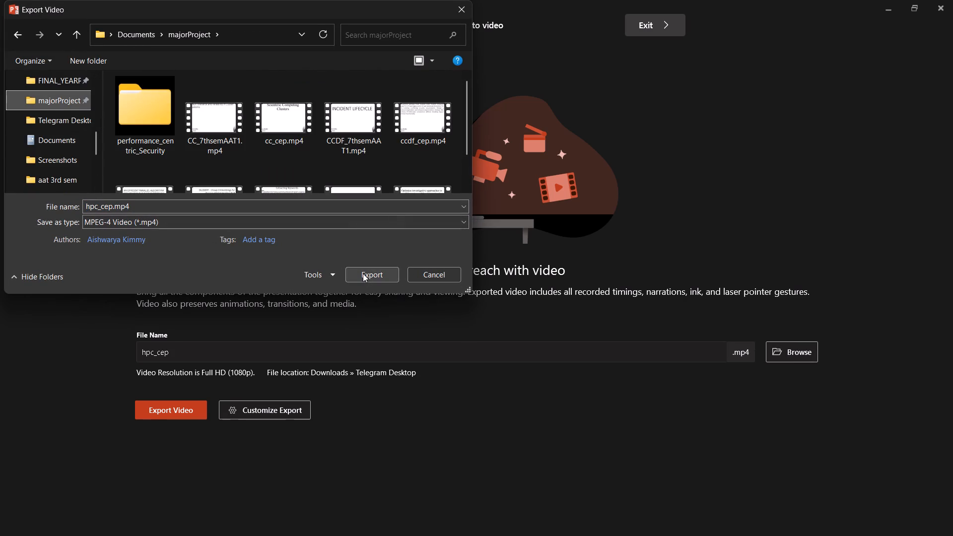
{"action": "left_click", "coordinate": [363, 273]}
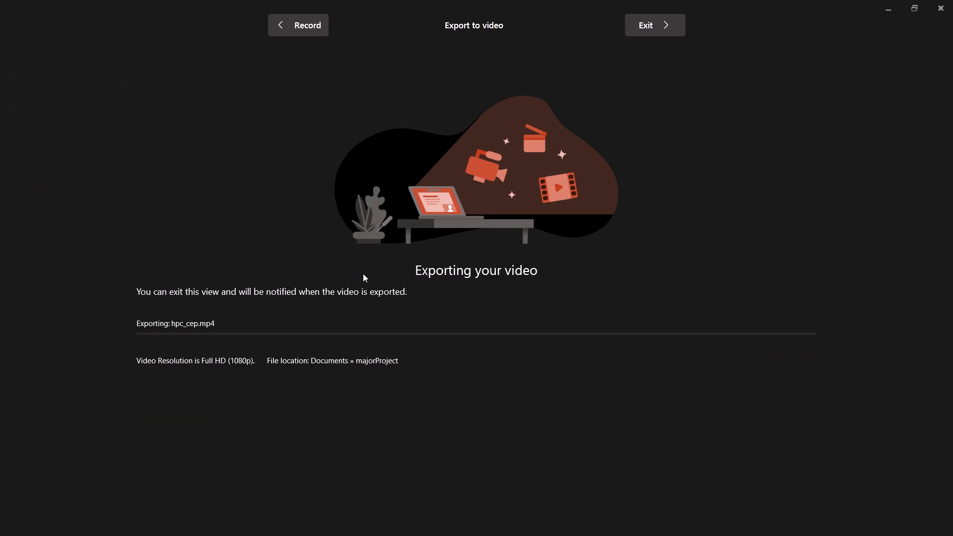
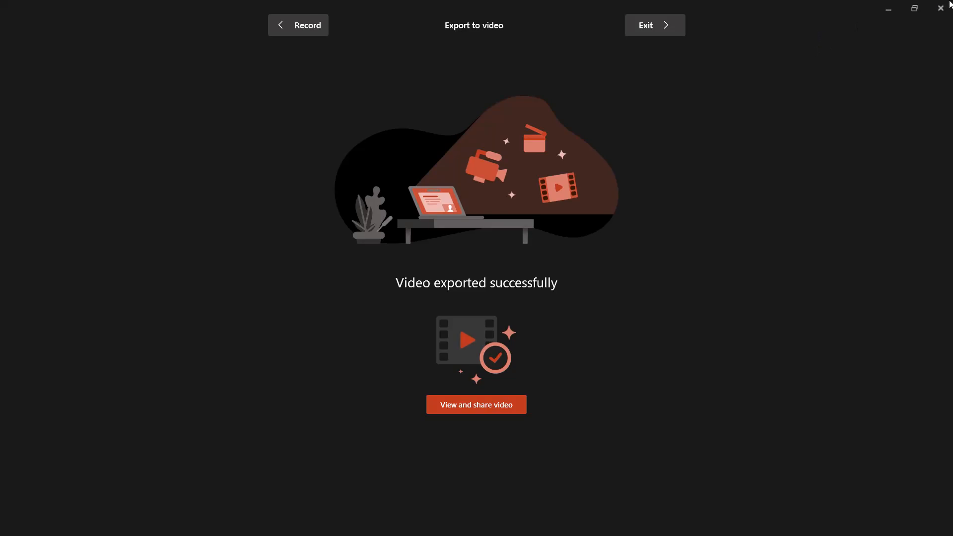
Close the video export view and both open SAP_7thsemAAT1 presentation windows, discarding the unsaved changes.
{"action": "left_click", "coordinate": [939, 8]}
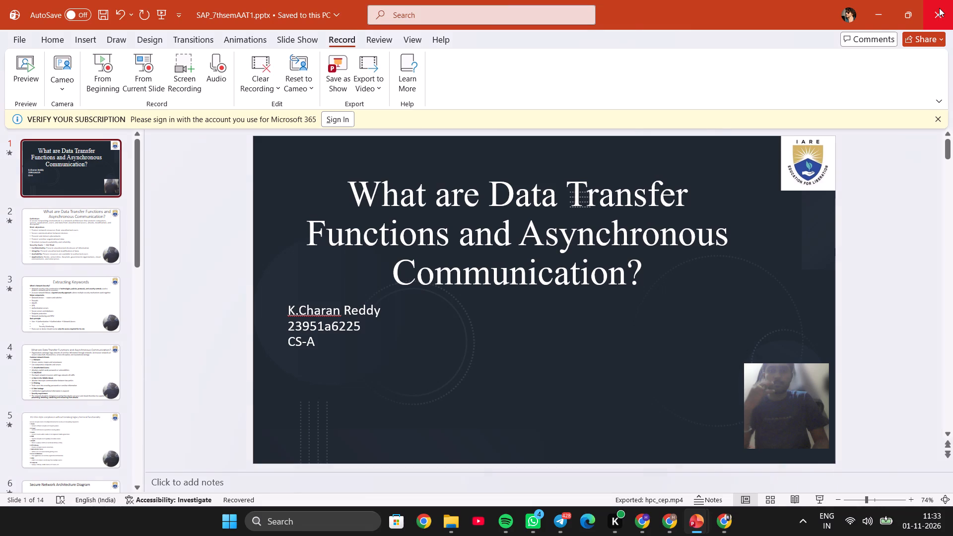
{"action": "left_click", "coordinate": [936, 14]}
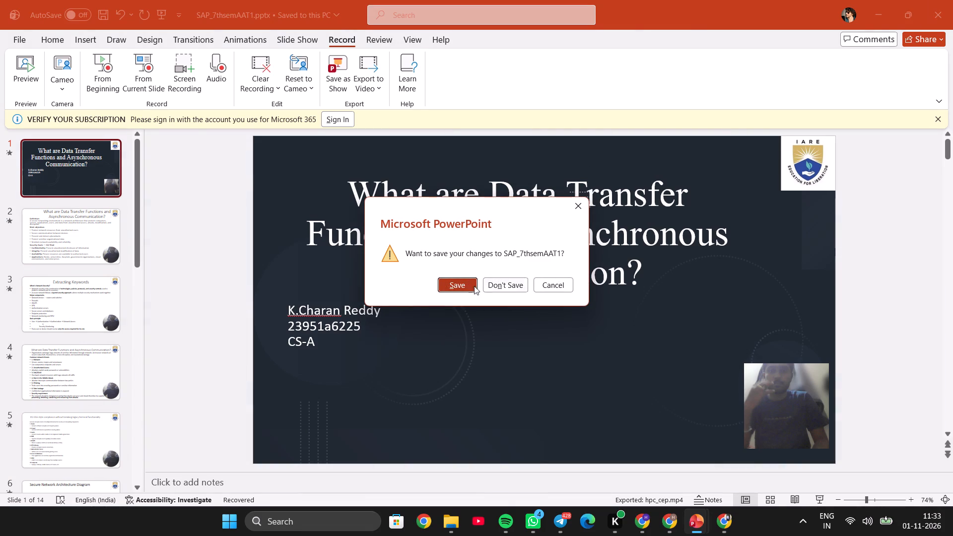
{"action": "left_click", "coordinate": [513, 286]}
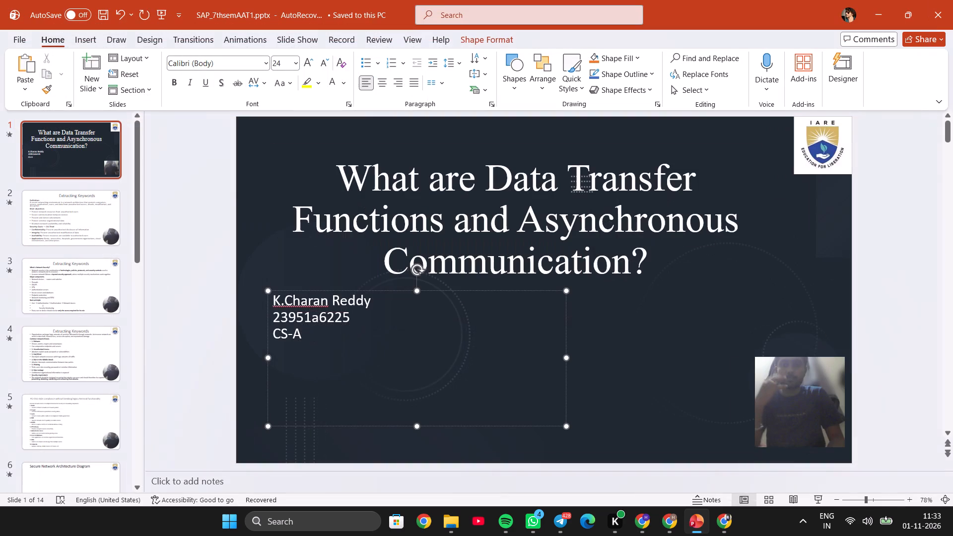
{"action": "left_click", "coordinate": [932, 16]}
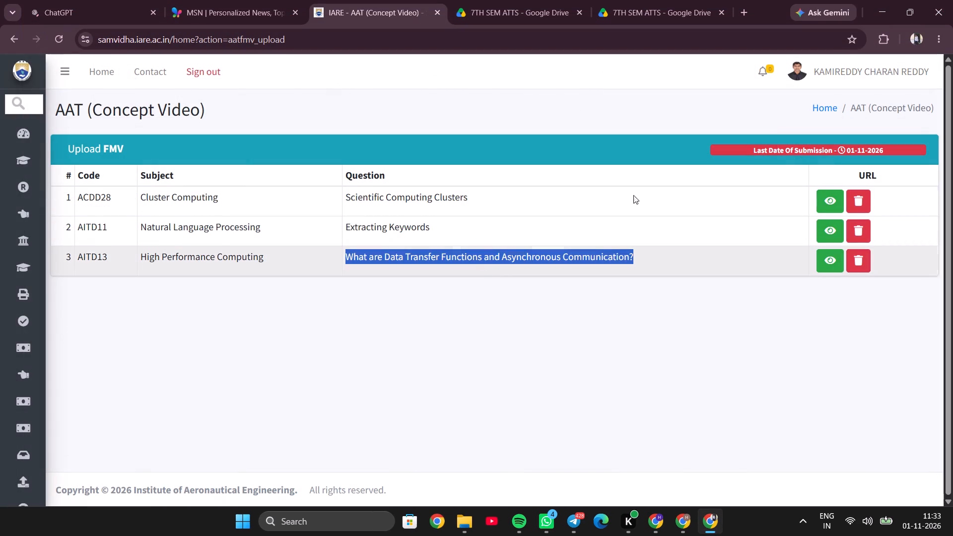
Upload cc_cep, ccdf_cep, hpc_cep, nlp_cep and sap_cep from the majorProject folder to the 7TH SEM ATTS Drive folder.
{"action": "left_click", "coordinate": [667, 21]}
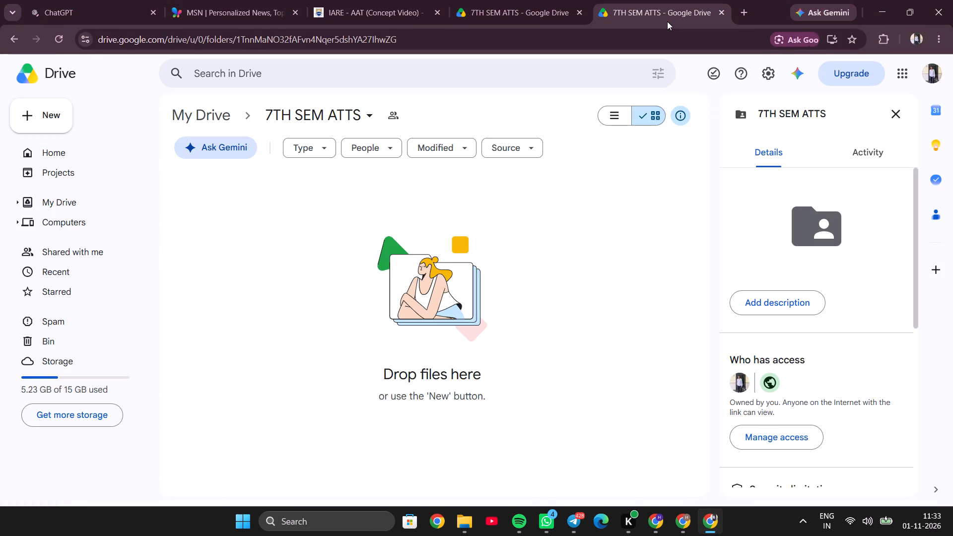
{"action": "right_click", "coordinate": [289, 295]}
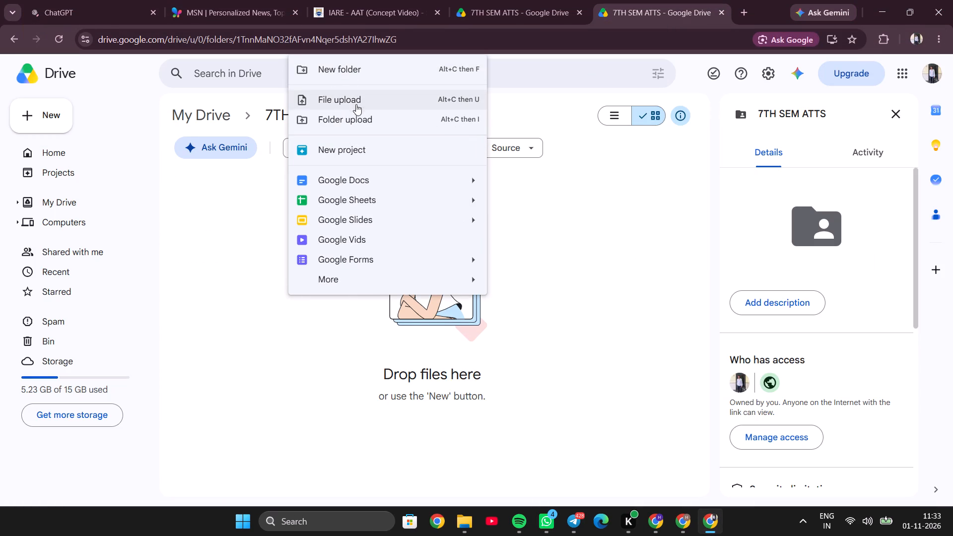
{"action": "left_click", "coordinate": [345, 97]}
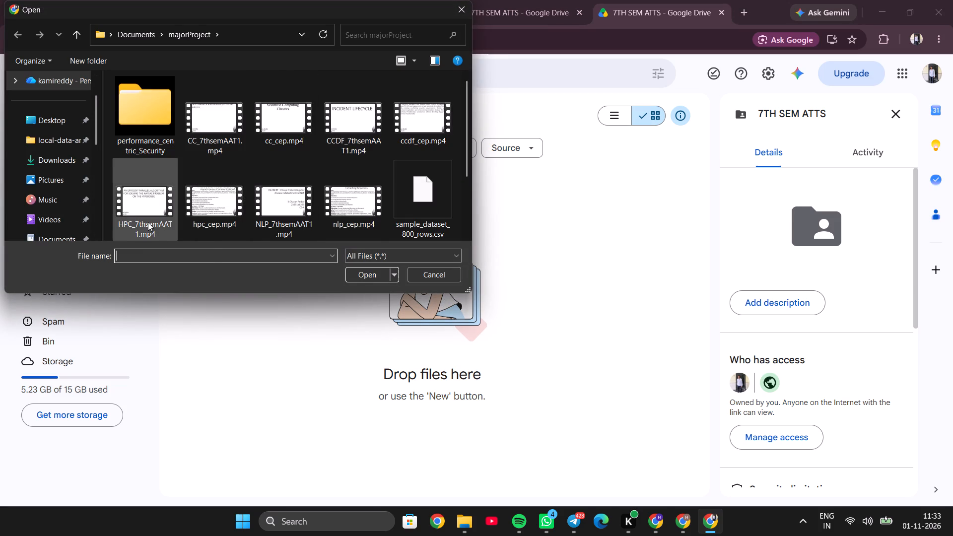
{"action": "left_click", "coordinate": [210, 222], "text": "ctrl"}
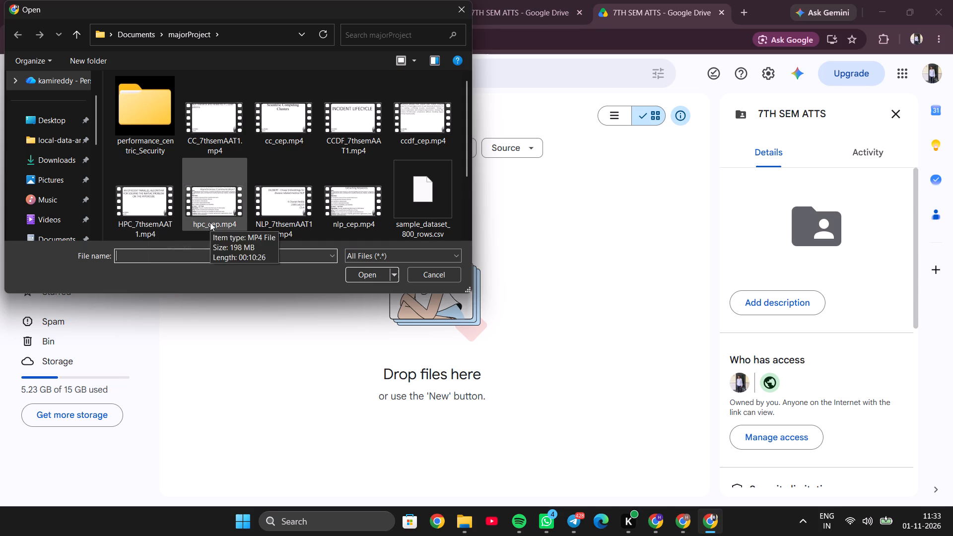
{"action": "left_click", "coordinate": [280, 227], "text": "ctrl"}
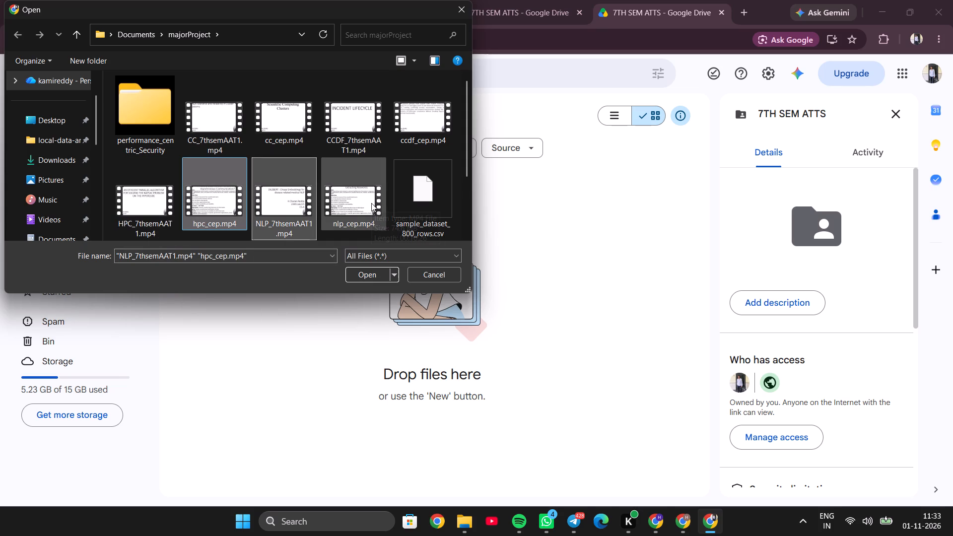
{"action": "left_click", "coordinate": [292, 205], "text": "ctrl"}
{"action": "left_click", "coordinate": [340, 212], "text": "ctrl"}
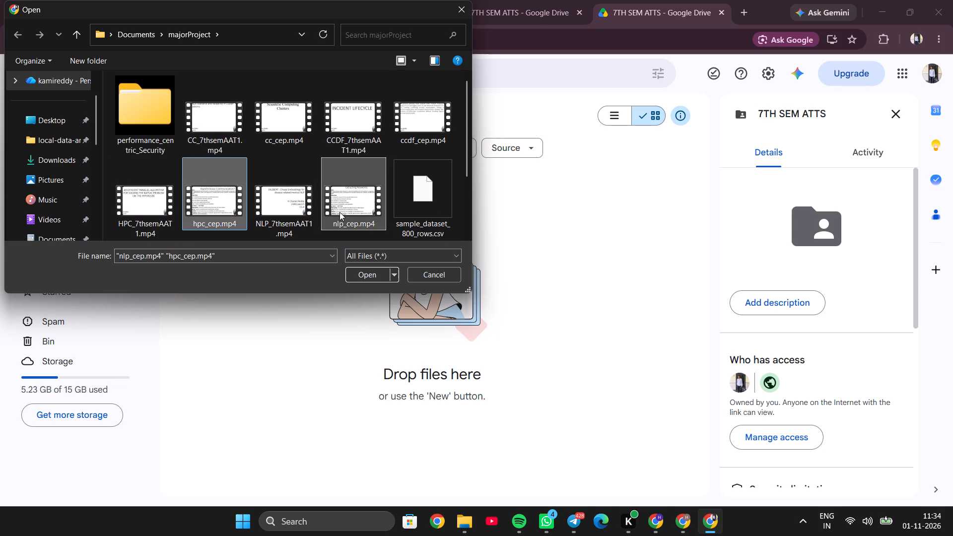
{"action": "left_click", "coordinate": [278, 135], "text": "ctrl"}
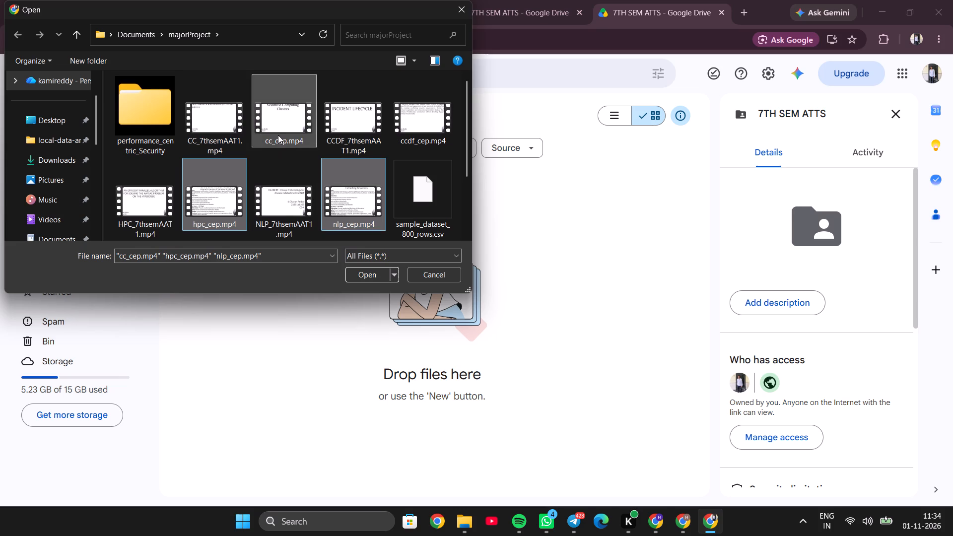
{"action": "left_click", "coordinate": [415, 145], "text": "ctrl"}
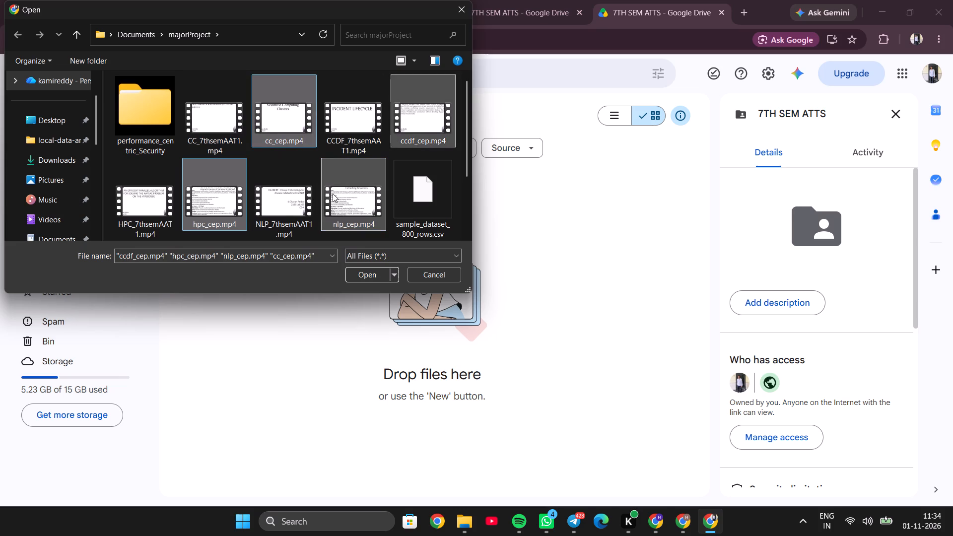
{"action": "scroll", "coordinate": [333, 194], "scroll_direction": "down", "scroll_amount": 1, "text": "ctrl"}
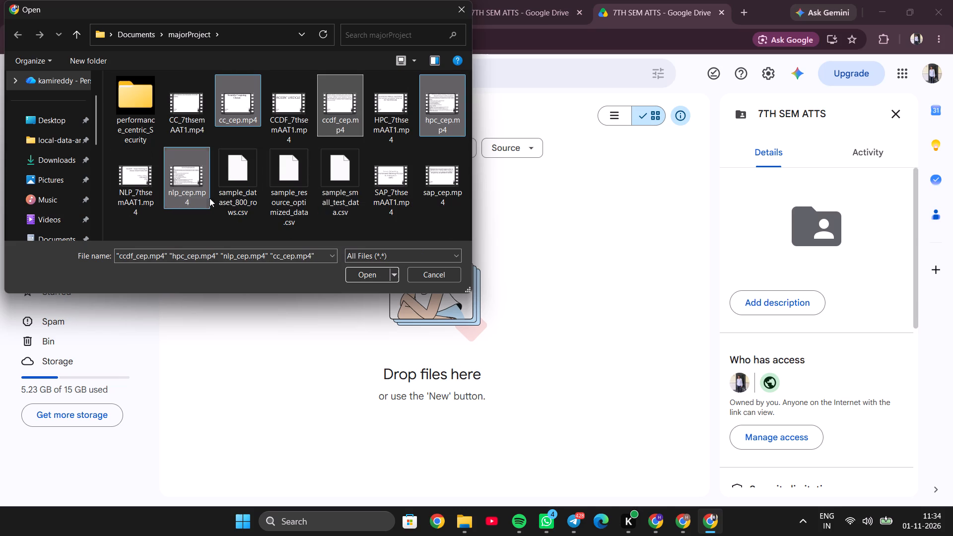
{"action": "left_click", "coordinate": [434, 192], "text": "ctrl"}
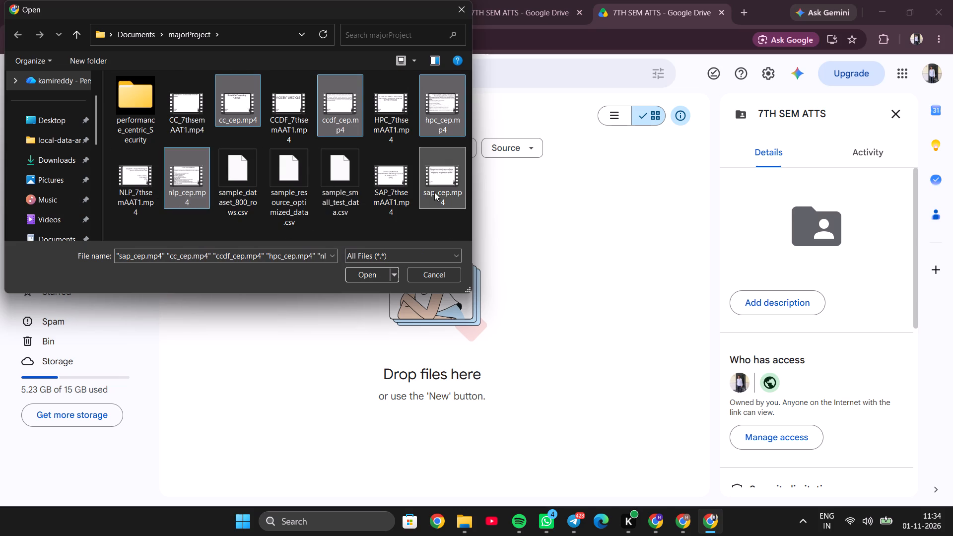